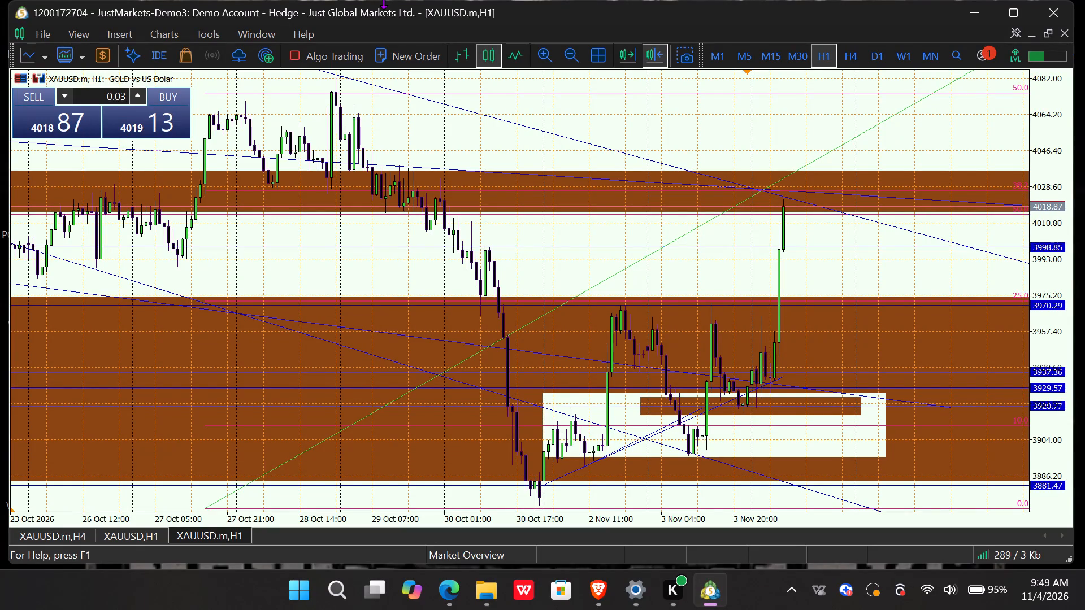
# On the H4 timeframe, draw a small background rectangle over the 19 October candles, from about 4196 down to about 4165.
pyautogui.keyDown('ctrl'); pyautogui.scroll(4, 384, 0); pyautogui.keyUp('ctrl')
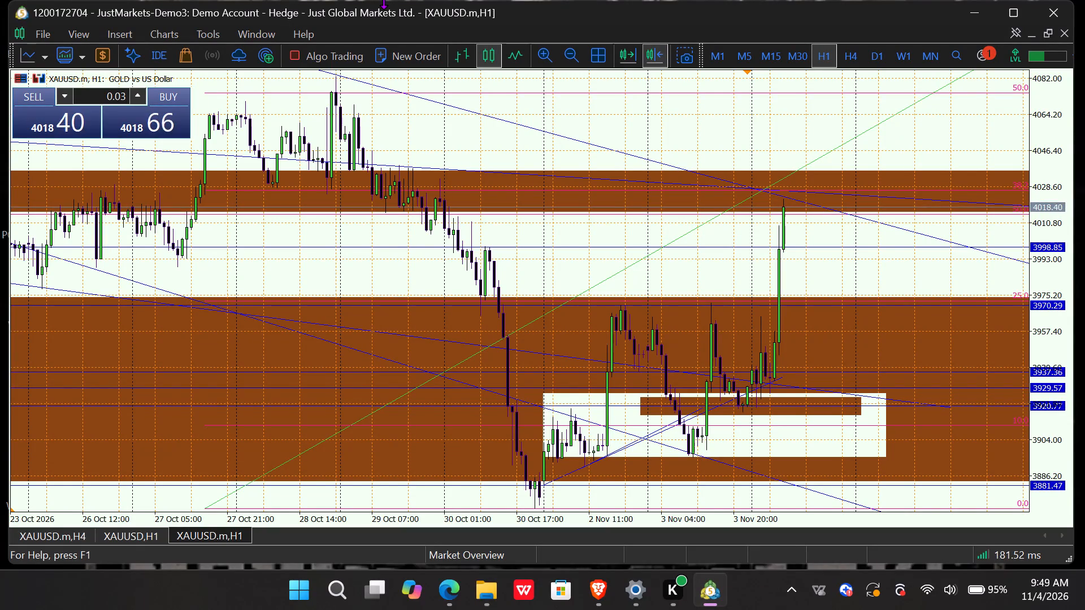
pyautogui.click(858, 50)
pyautogui.moveTo(532, 307); pyautogui.dragTo(925, 274)
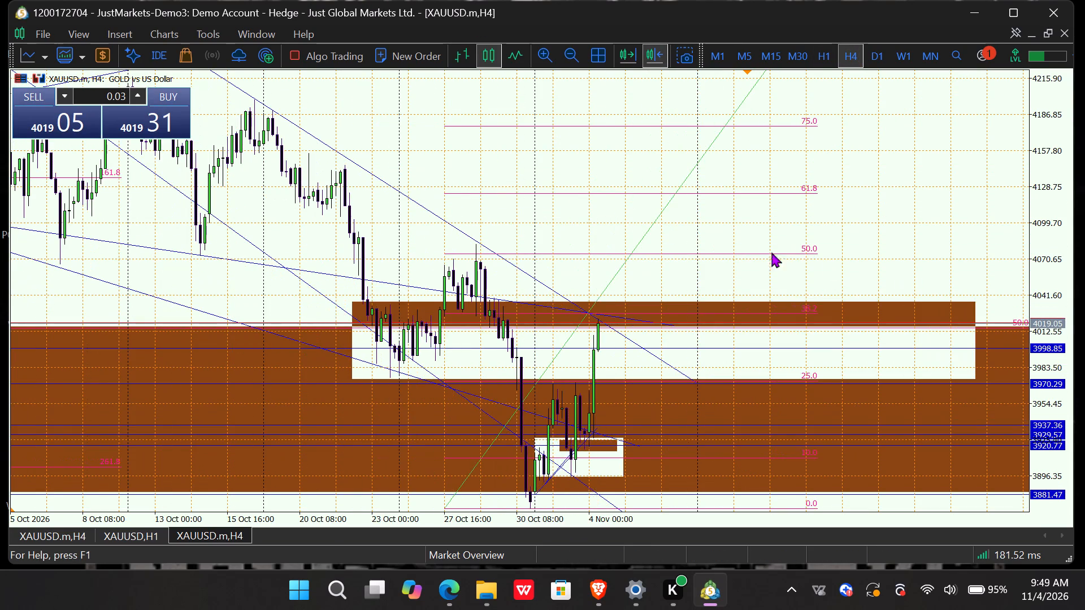
pyautogui.moveTo(726, 241); pyautogui.dragTo(821, 237)
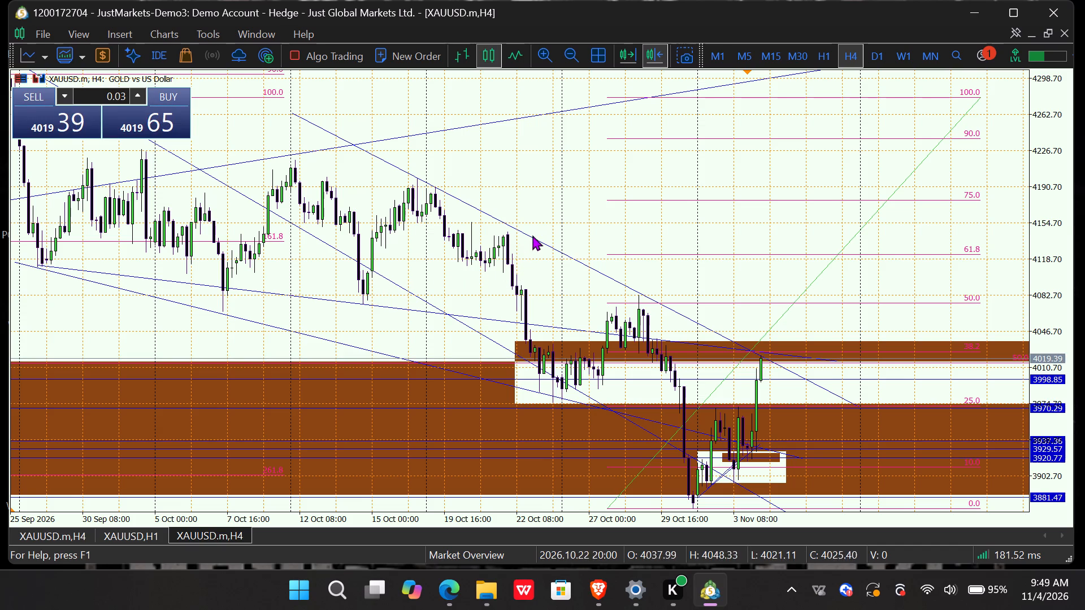
pyautogui.moveTo(557, 213); pyautogui.dragTo(575, 213)
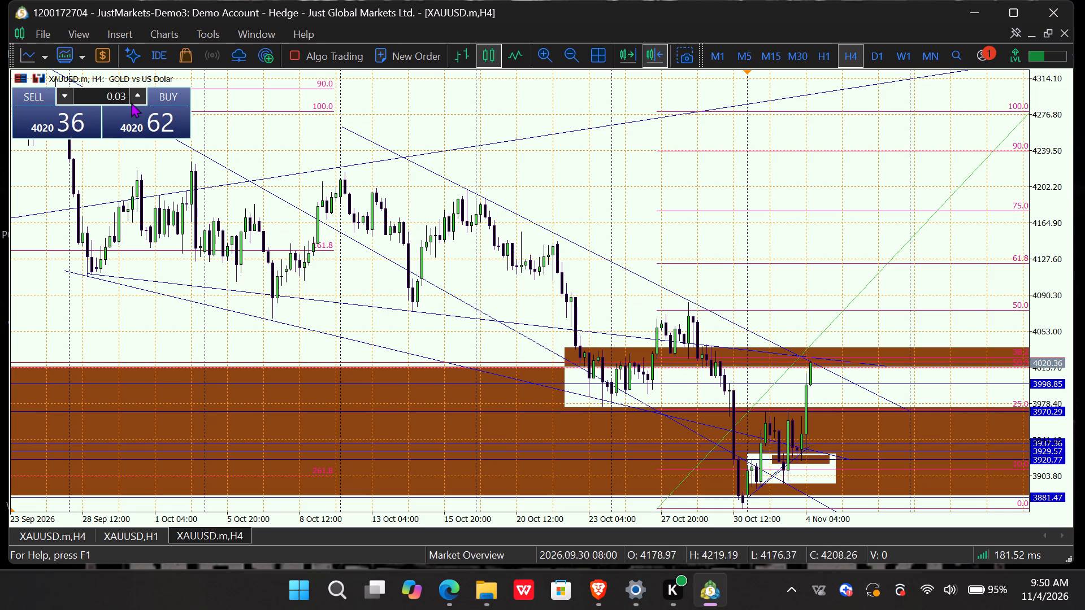
pyautogui.click(109, 30)
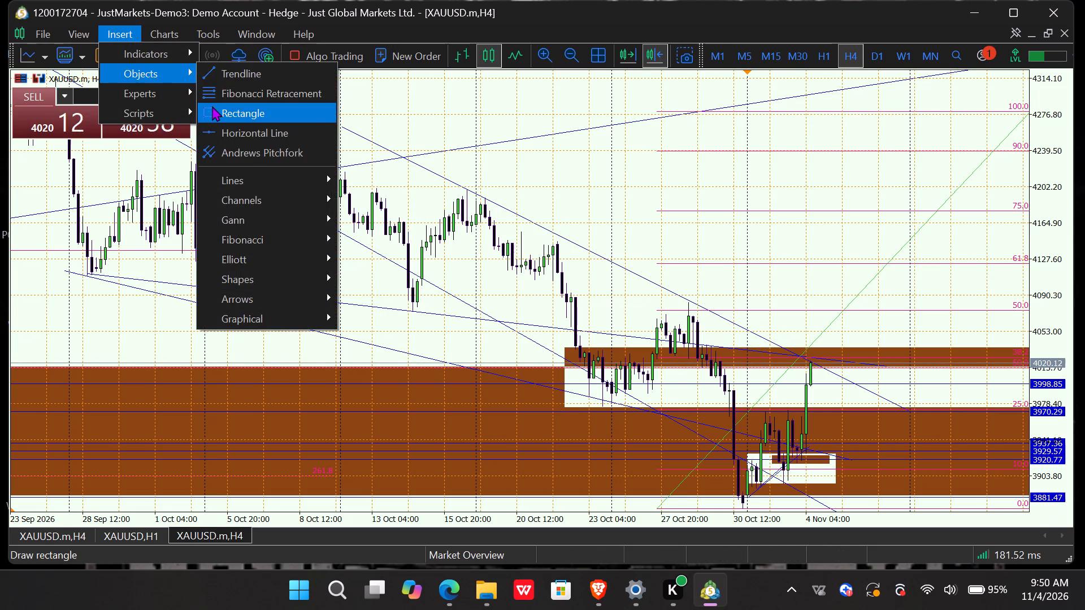
pyautogui.click(212, 106)
pyautogui.moveTo(500, 193); pyautogui.dragTo(481, 218)
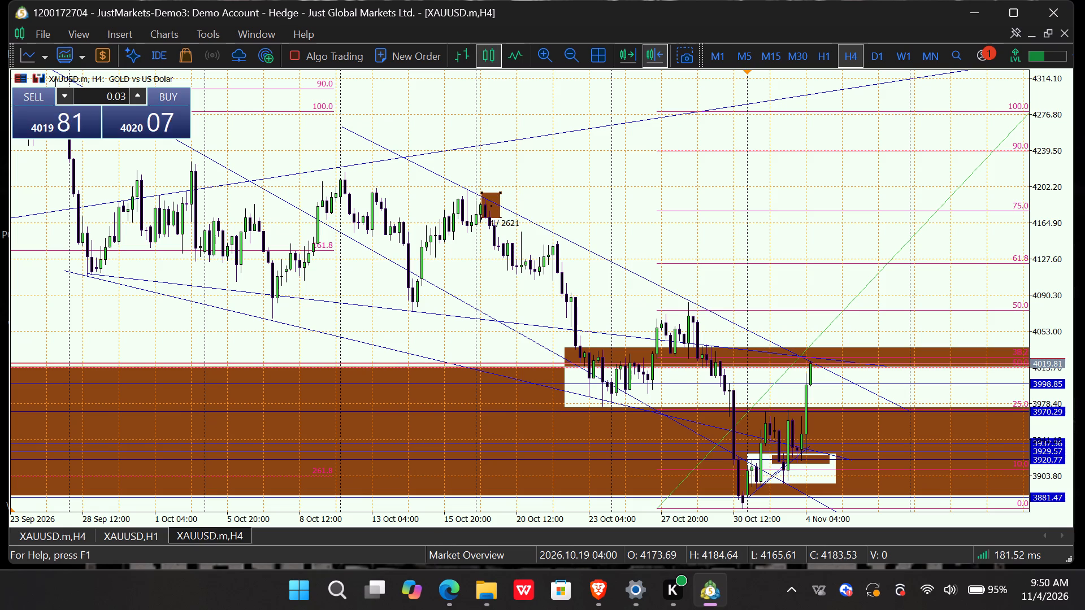
pyautogui.moveTo(481, 218); pyautogui.dragTo(481, 220)
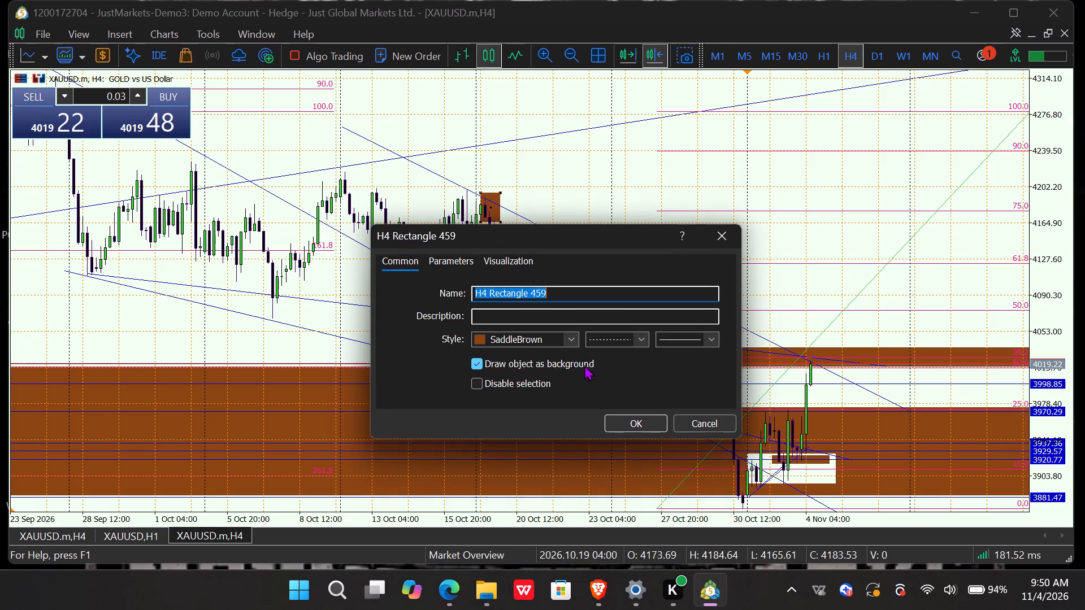
pyautogui.click(622, 417)
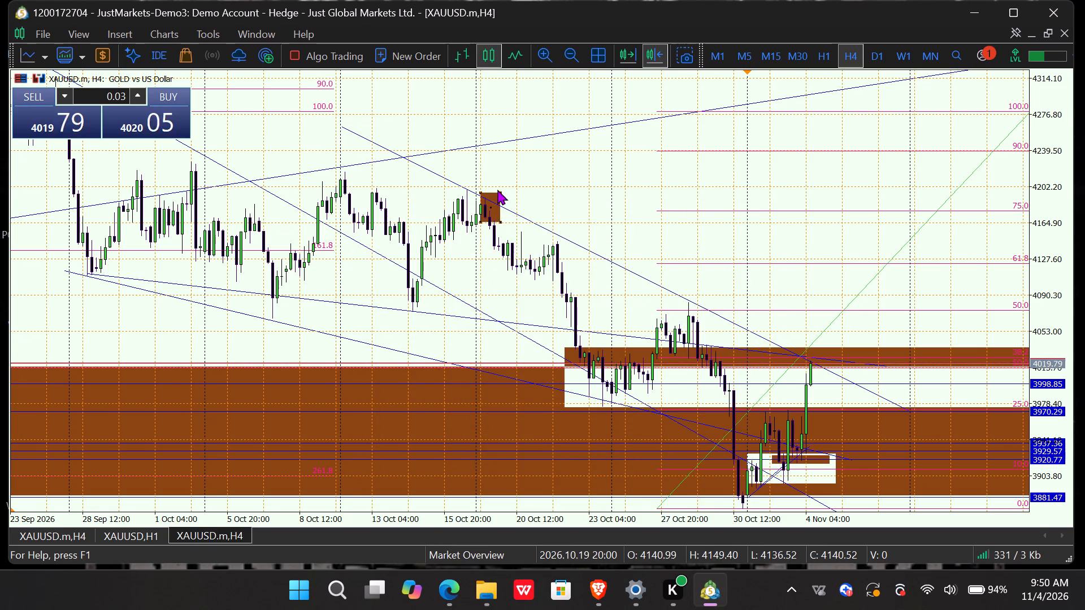
# Extend the new rectangle forward in time past the latest candle, with its upper edge at about 4191.
pyautogui.moveTo(501, 194); pyautogui.dragTo(1017, 194)
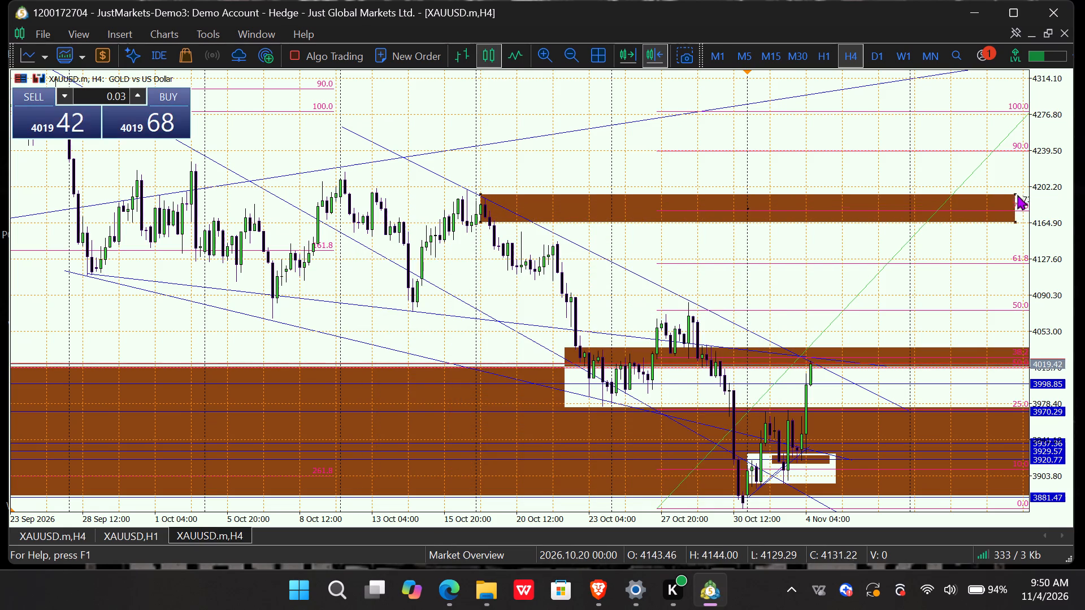
pyautogui.moveTo(1017, 194); pyautogui.dragTo(1031, 198)
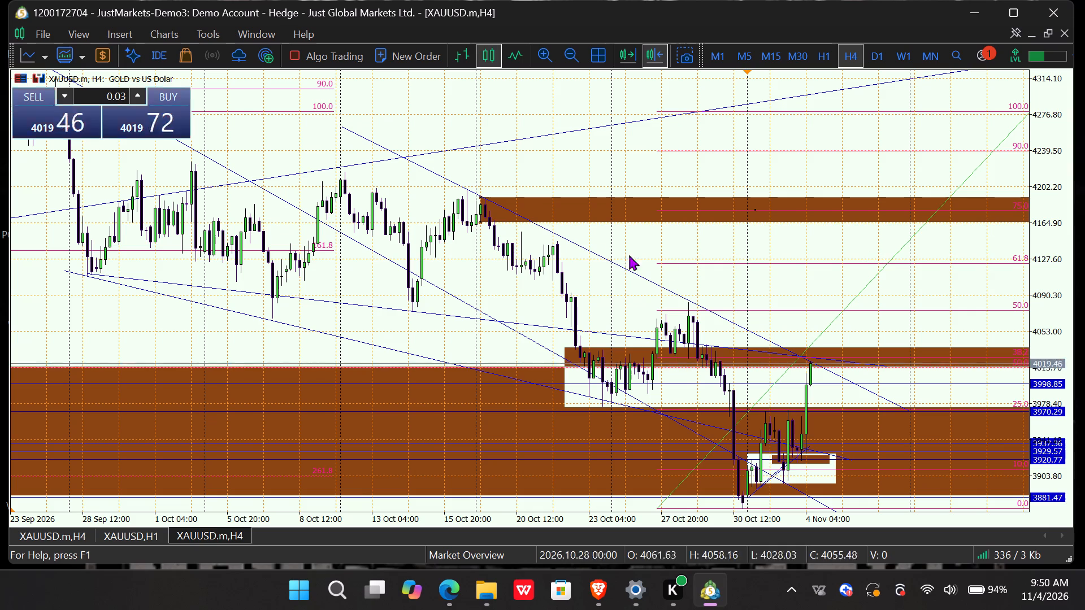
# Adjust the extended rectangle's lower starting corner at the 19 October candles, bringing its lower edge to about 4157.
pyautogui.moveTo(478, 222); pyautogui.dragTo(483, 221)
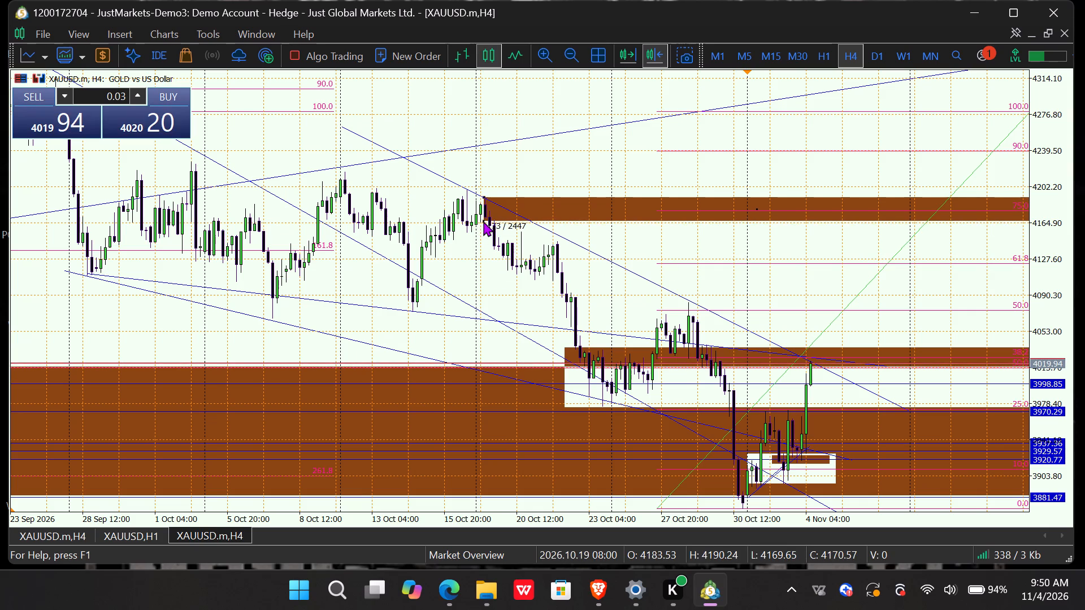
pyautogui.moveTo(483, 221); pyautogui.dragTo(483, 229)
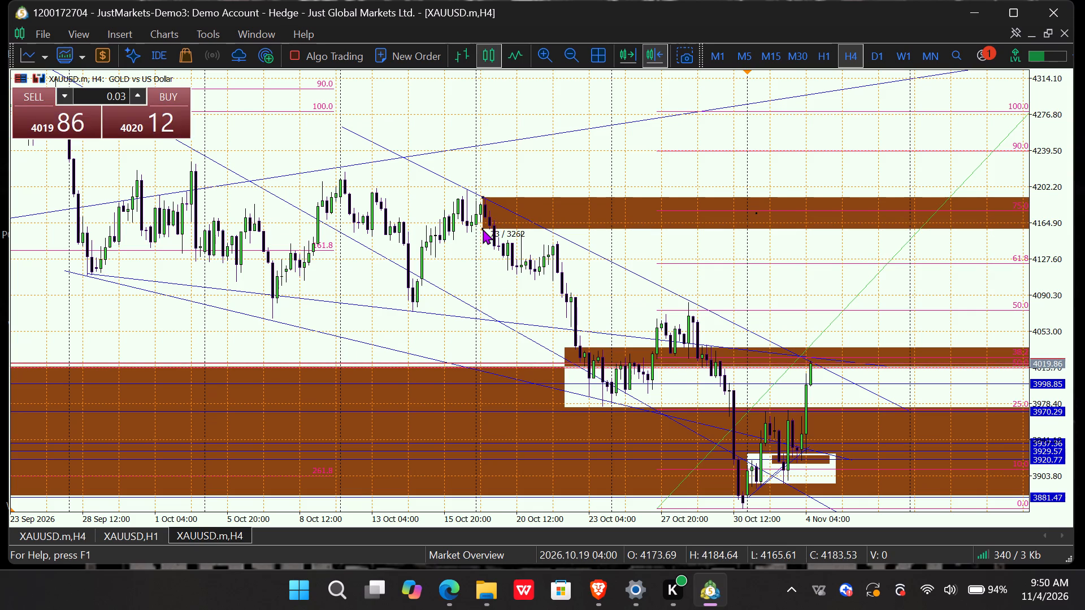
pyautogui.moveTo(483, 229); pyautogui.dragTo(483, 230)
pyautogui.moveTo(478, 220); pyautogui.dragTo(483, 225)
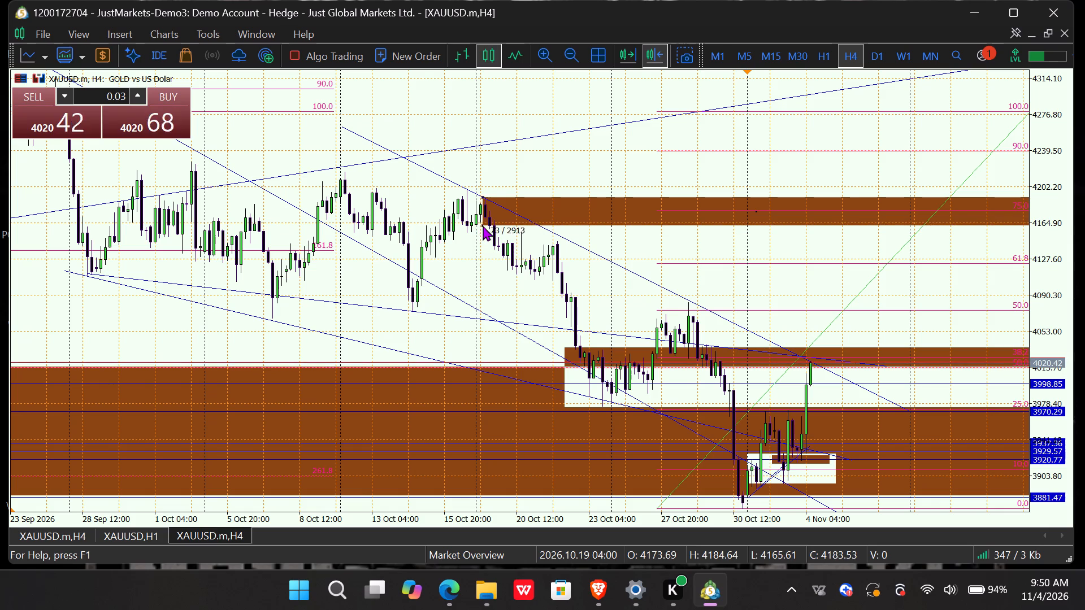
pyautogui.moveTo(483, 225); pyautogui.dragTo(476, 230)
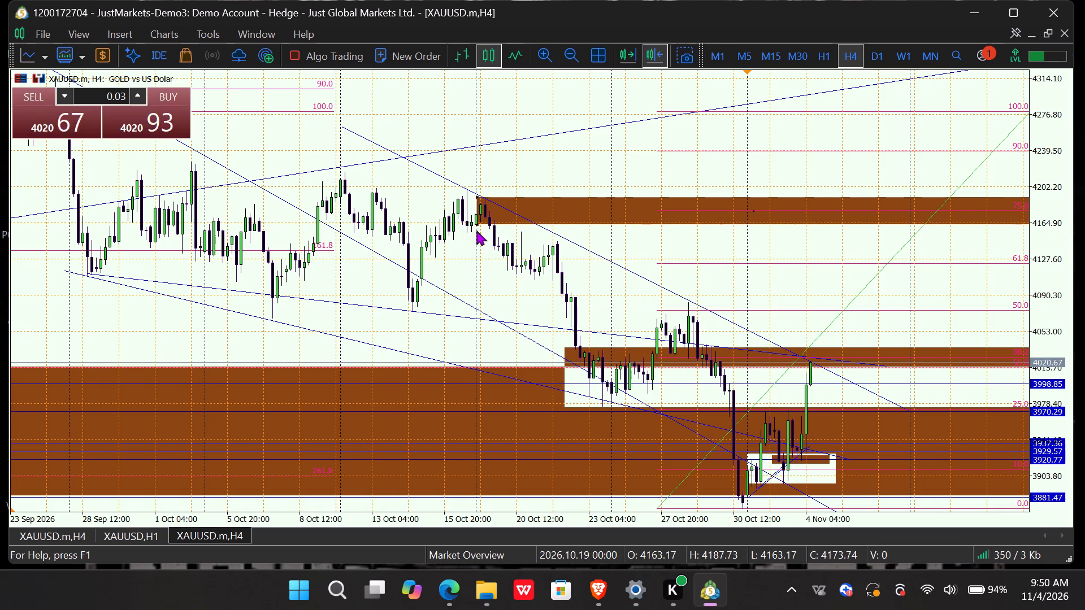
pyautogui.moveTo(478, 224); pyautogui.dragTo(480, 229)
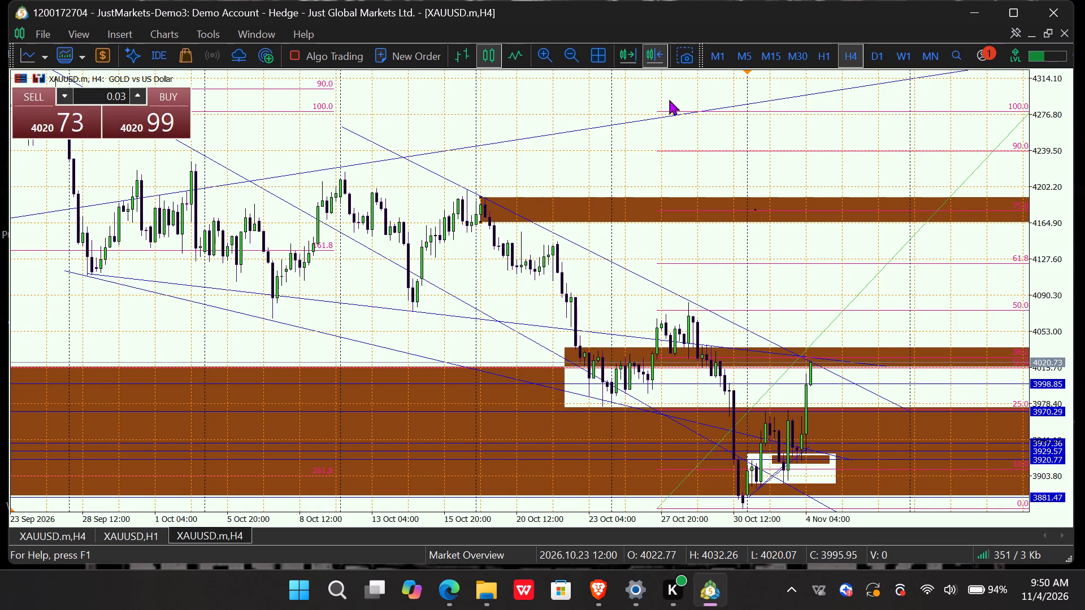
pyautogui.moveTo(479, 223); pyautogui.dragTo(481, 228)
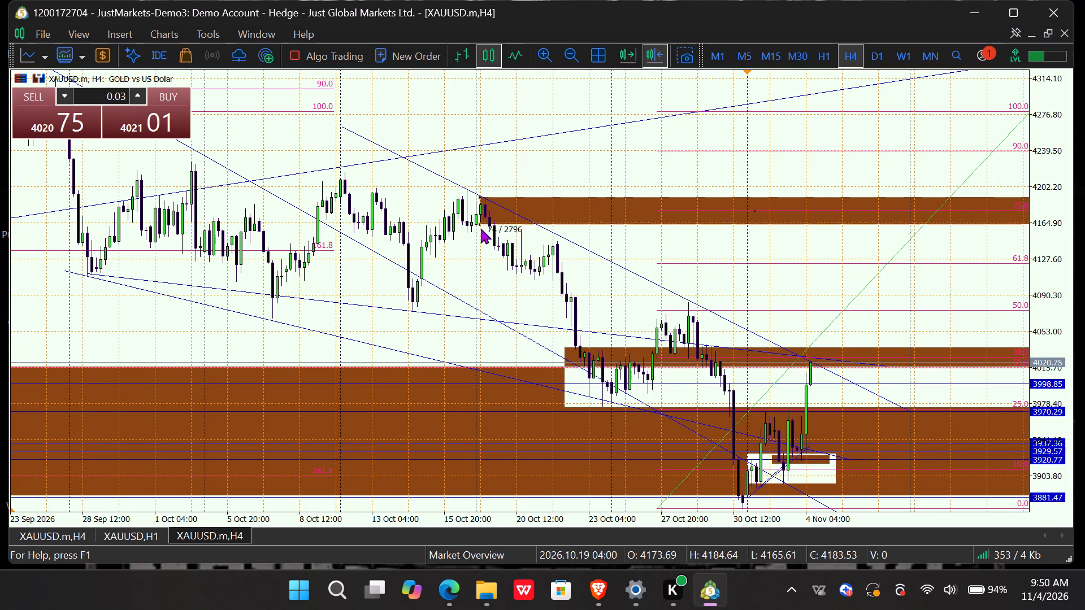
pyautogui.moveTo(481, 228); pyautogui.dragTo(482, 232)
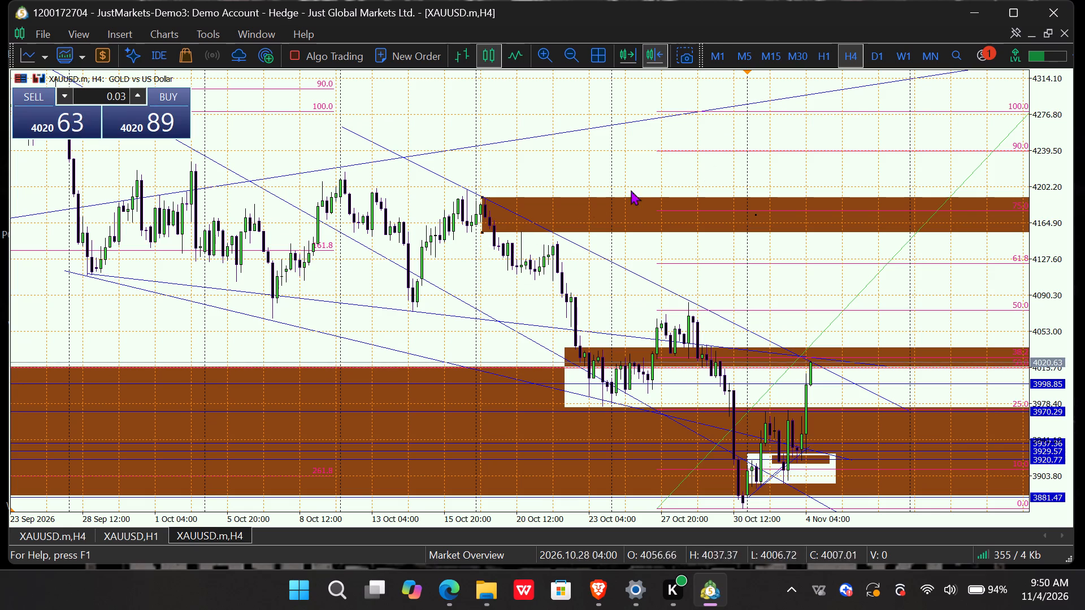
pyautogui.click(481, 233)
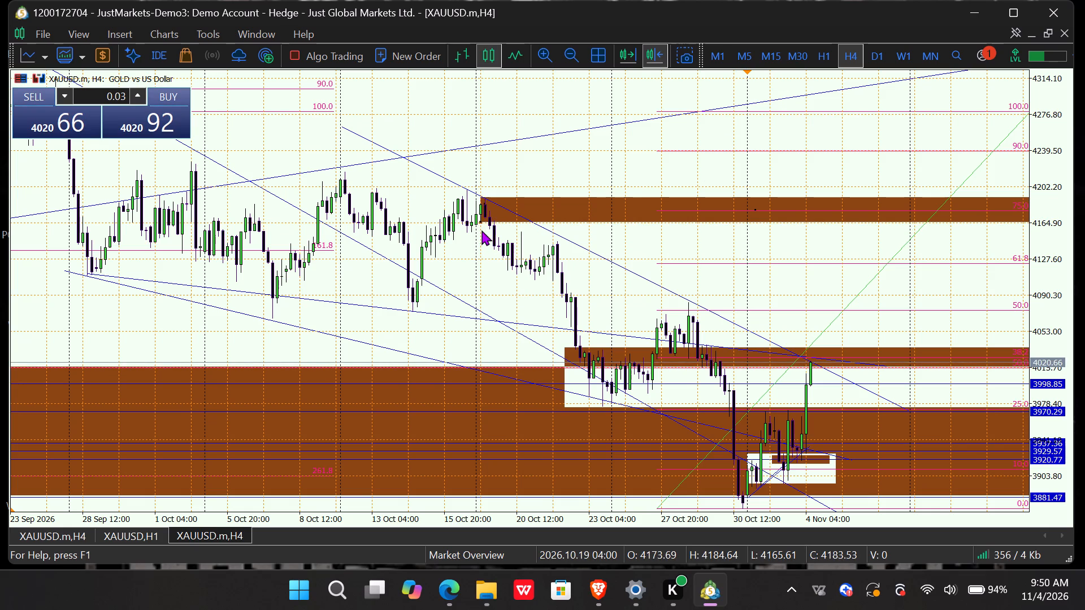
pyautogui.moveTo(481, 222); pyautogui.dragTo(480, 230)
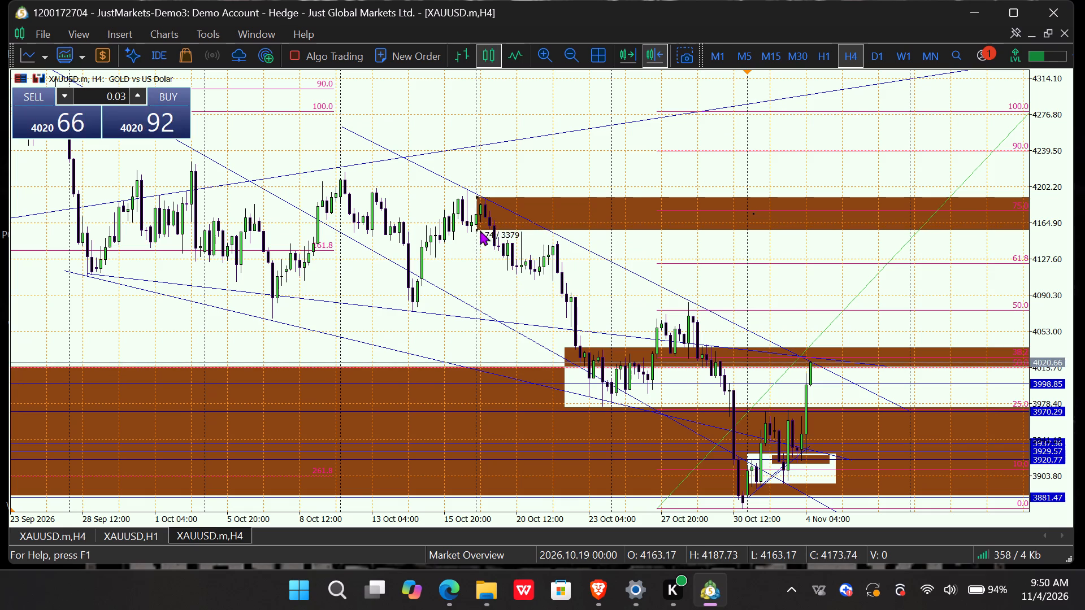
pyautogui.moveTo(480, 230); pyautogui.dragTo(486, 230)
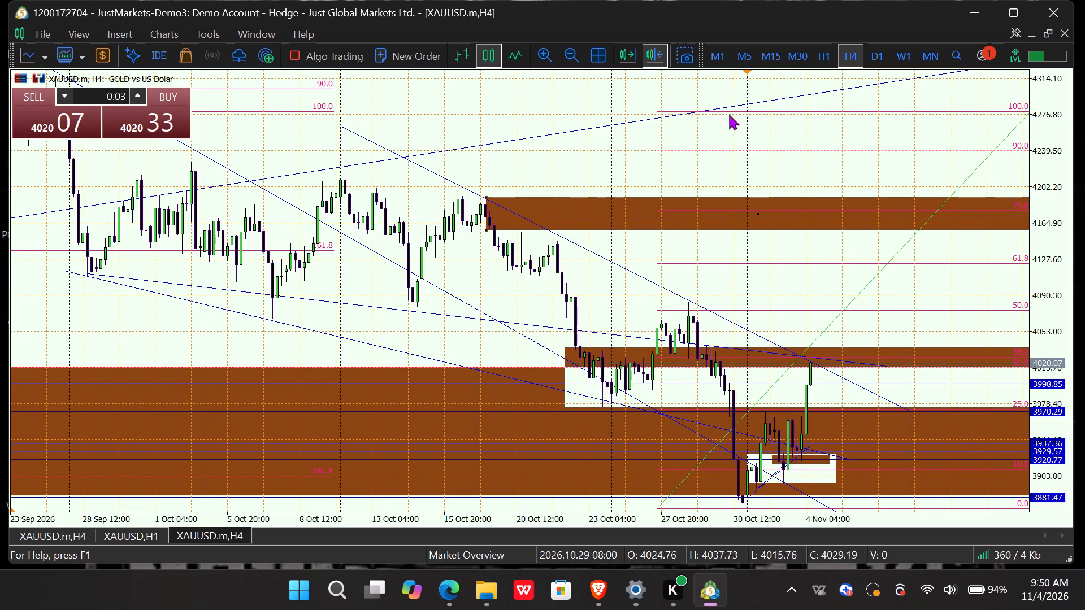
# On the H1 timeframe, refine the 19 October rectangle's lower starting corner so its lower edge sits at about 4162.
pyautogui.click(823, 57)
pyautogui.moveTo(561, 193); pyautogui.dragTo(900, 295)
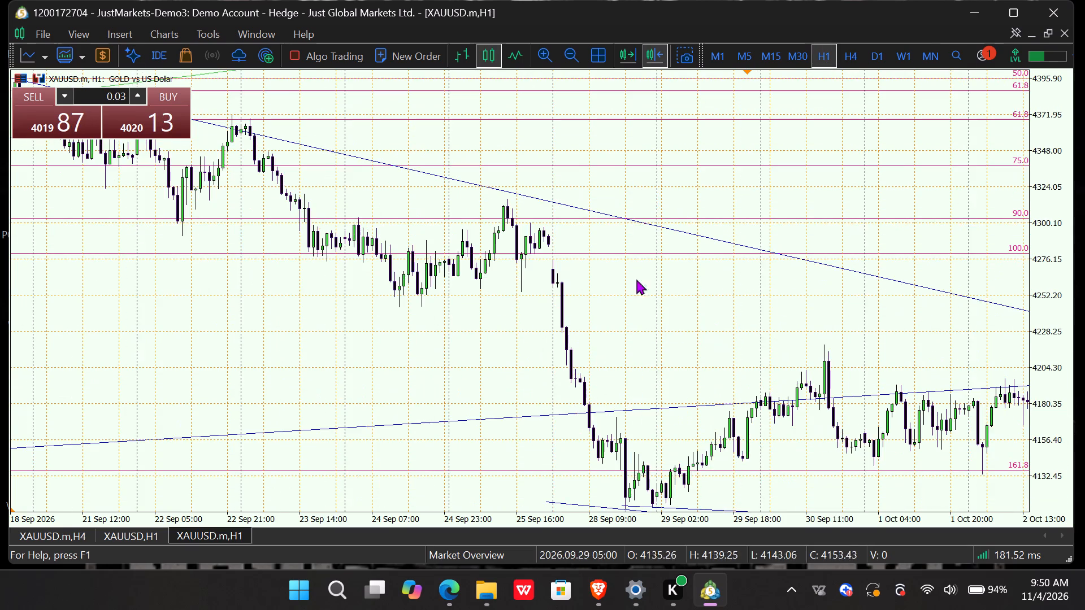
pyautogui.moveTo(379, 265); pyautogui.dragTo(0, 159)
pyautogui.moveTo(693, 221); pyautogui.dragTo(0, 79)
pyautogui.moveTo(746, 228); pyautogui.dragTo(233, 180)
pyautogui.moveTo(616, 239); pyautogui.dragTo(565, 247)
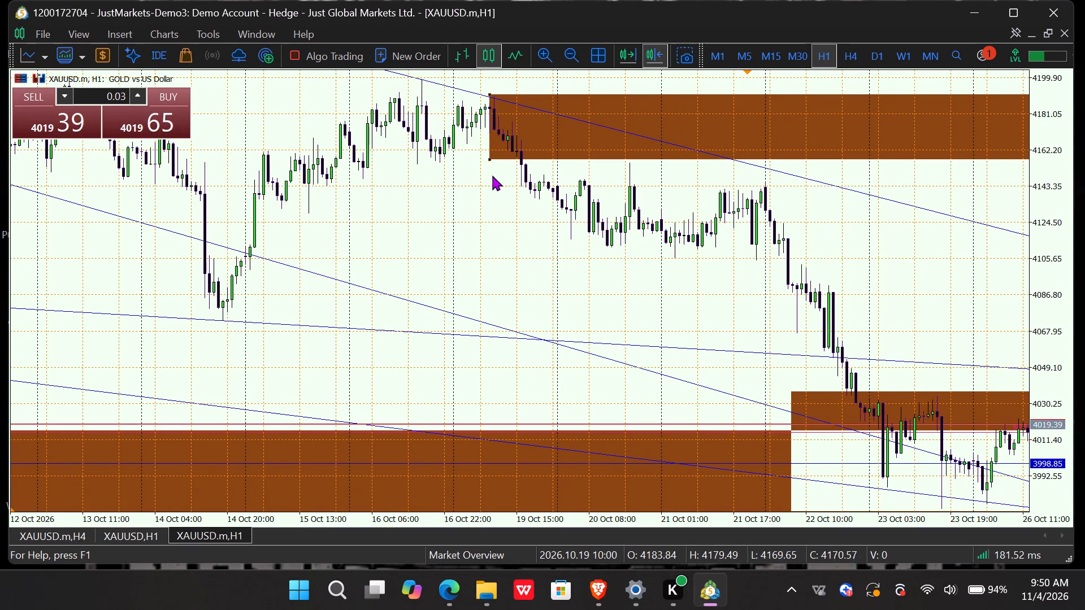
pyautogui.click(488, 160)
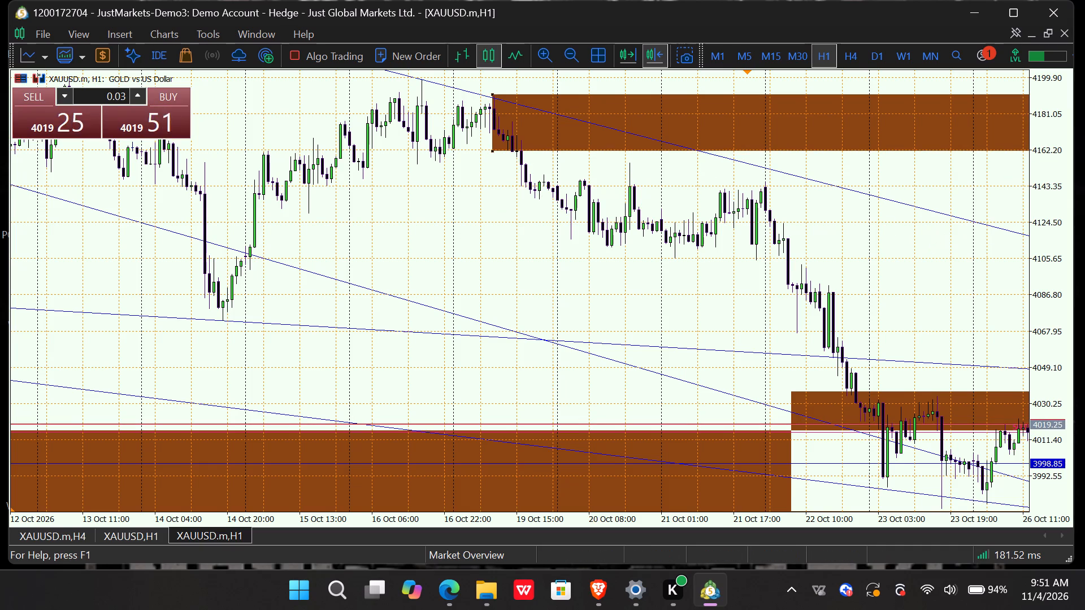
# Draw a steep rising trendline on H1 from the latest 4 November high near 4021 up to about 4091.
pyautogui.moveTo(1051, 186); pyautogui.dragTo(1051, 192)
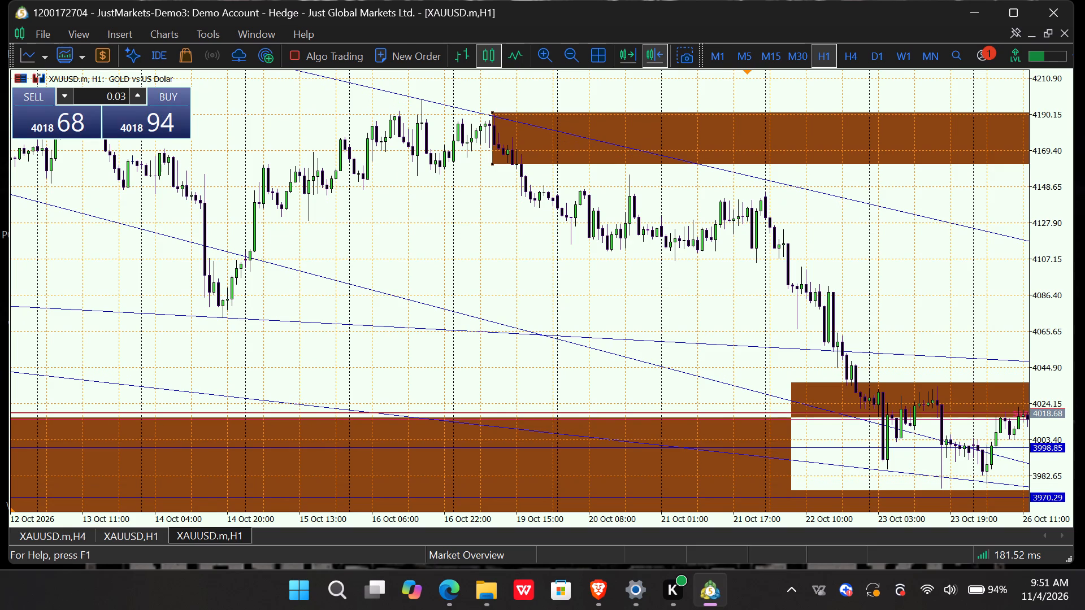
pyautogui.moveTo(1051, 192); pyautogui.dragTo(1051, 193)
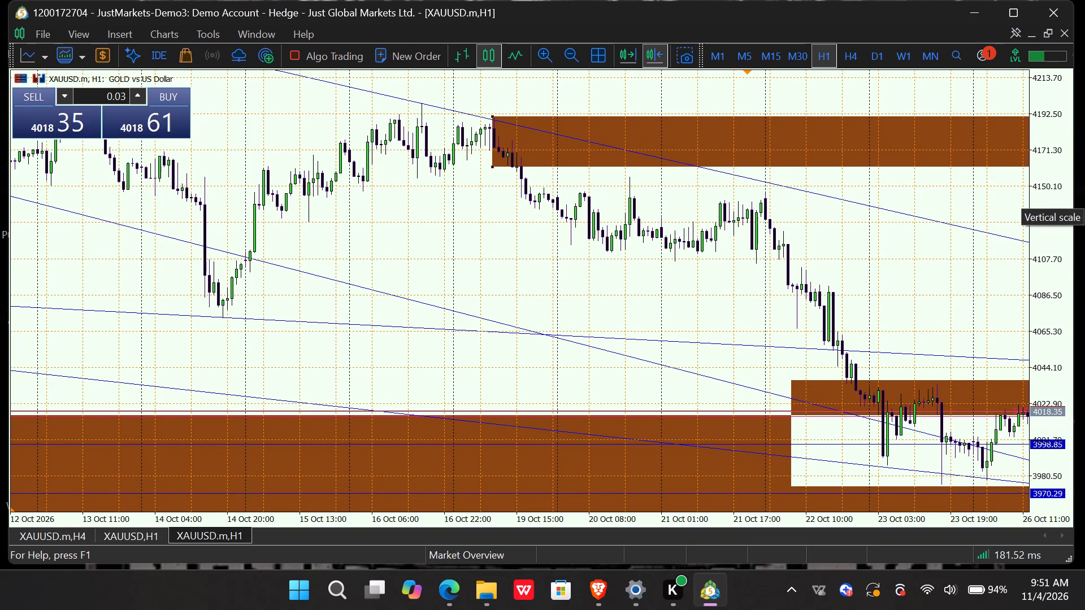
pyautogui.moveTo(860, 310); pyautogui.dragTo(0, 194)
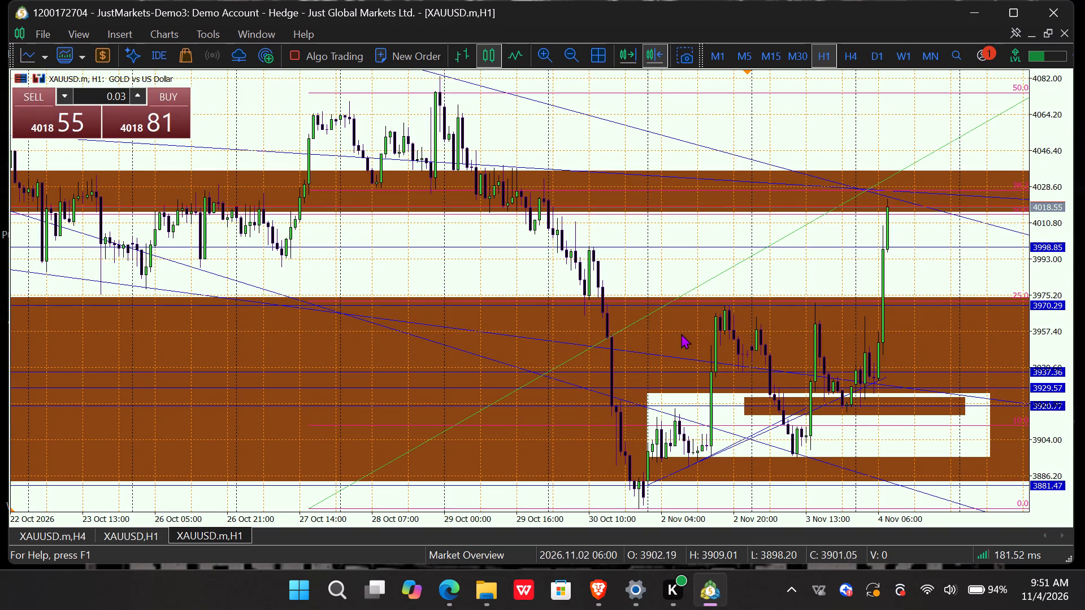
pyautogui.keyDown('ctrl'); pyautogui.scroll(5, 757, 351); pyautogui.keyUp('ctrl')
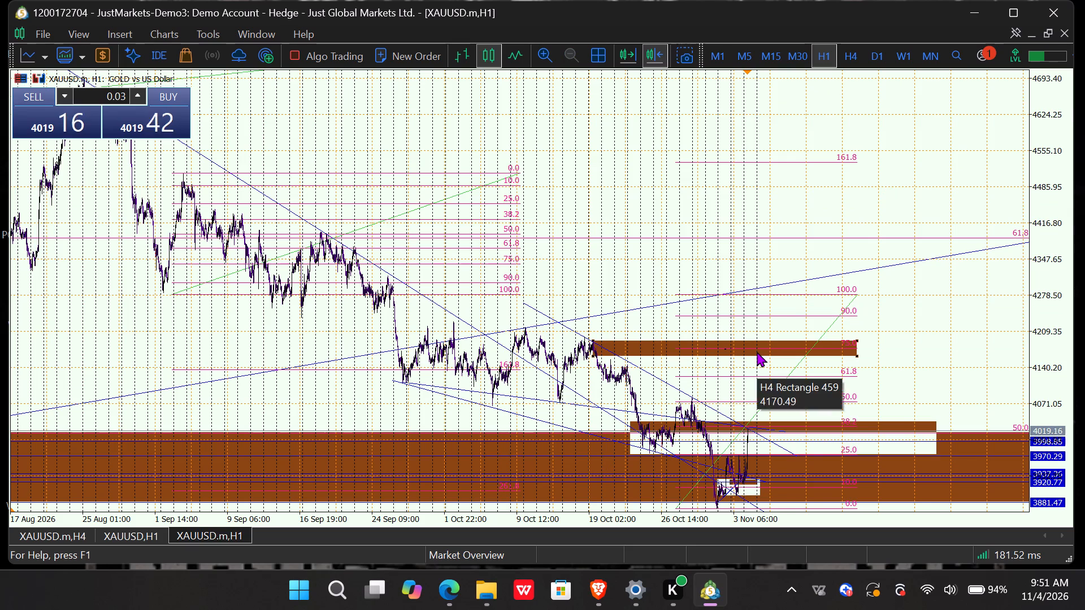
pyautogui.keyDown('ctrl'); pyautogui.scroll(-2, 757, 351); pyautogui.keyUp('ctrl')
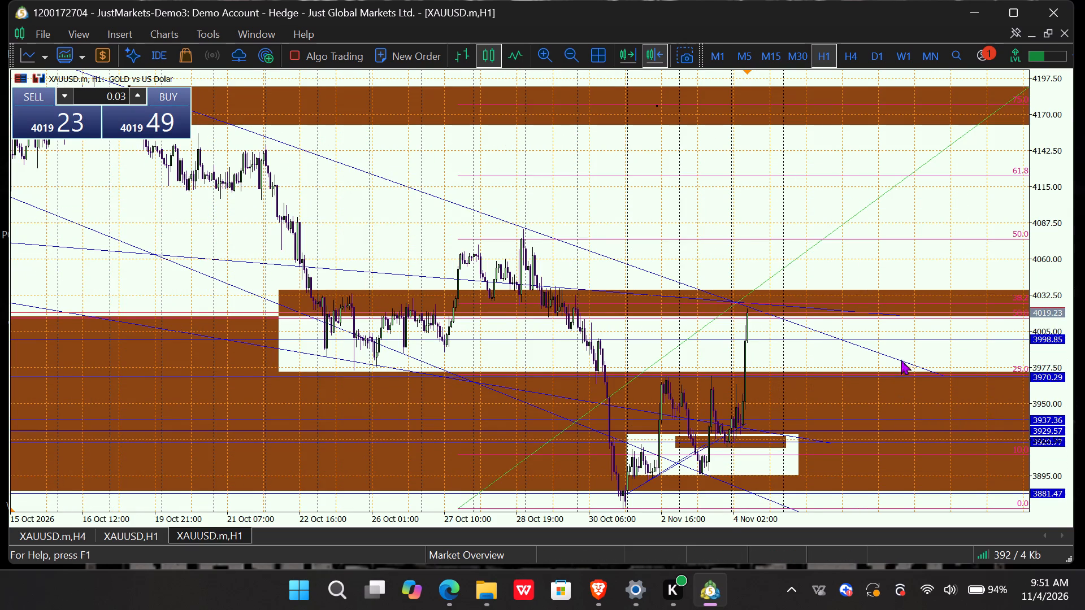
pyautogui.click(130, 36)
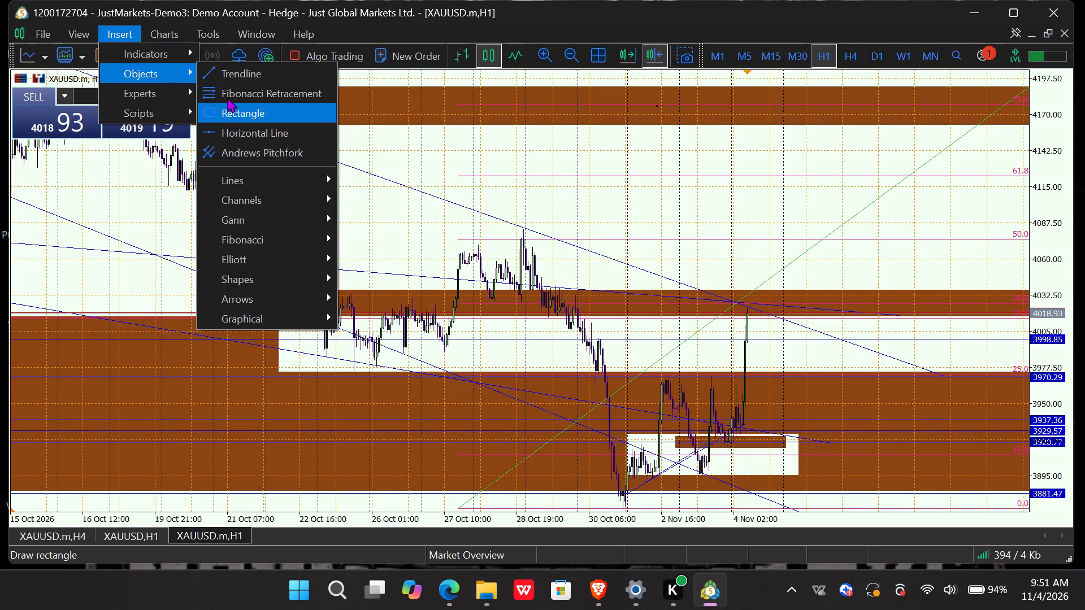
pyautogui.click(233, 62)
pyautogui.click(236, 75)
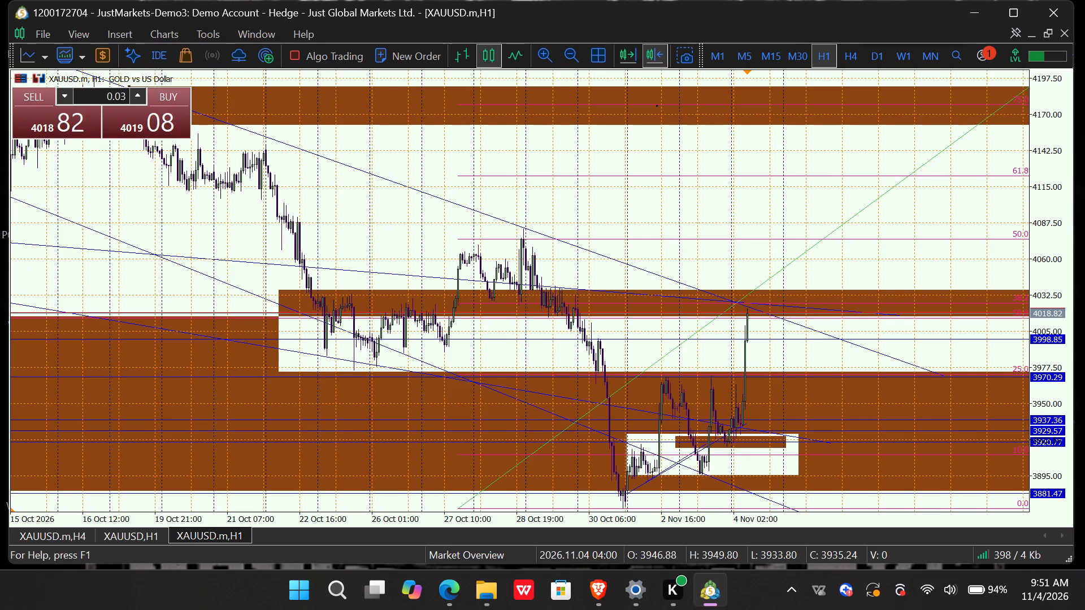
pyautogui.moveTo(747, 310); pyautogui.dragTo(761, 224)
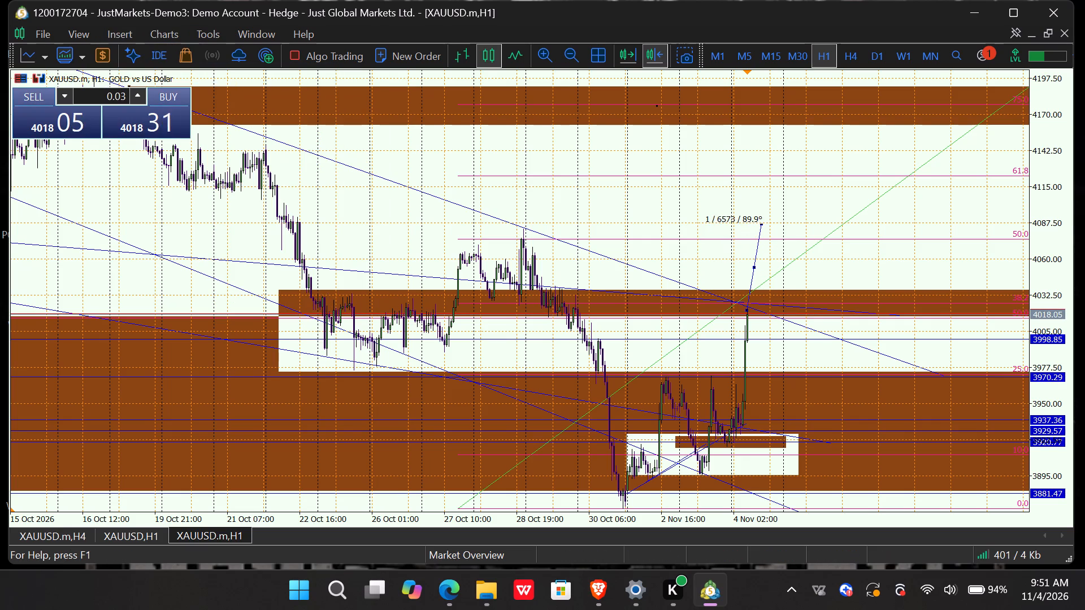
pyautogui.moveTo(761, 224); pyautogui.dragTo(761, 217)
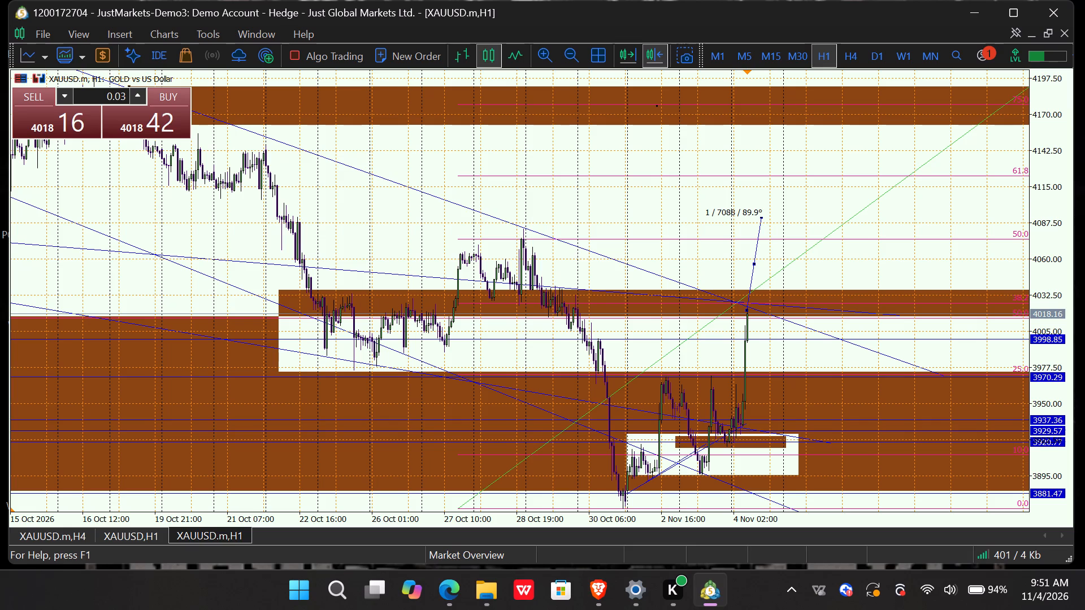
pyautogui.moveTo(761, 217); pyautogui.dragTo(762, 219)
pyautogui.click(657, 424)
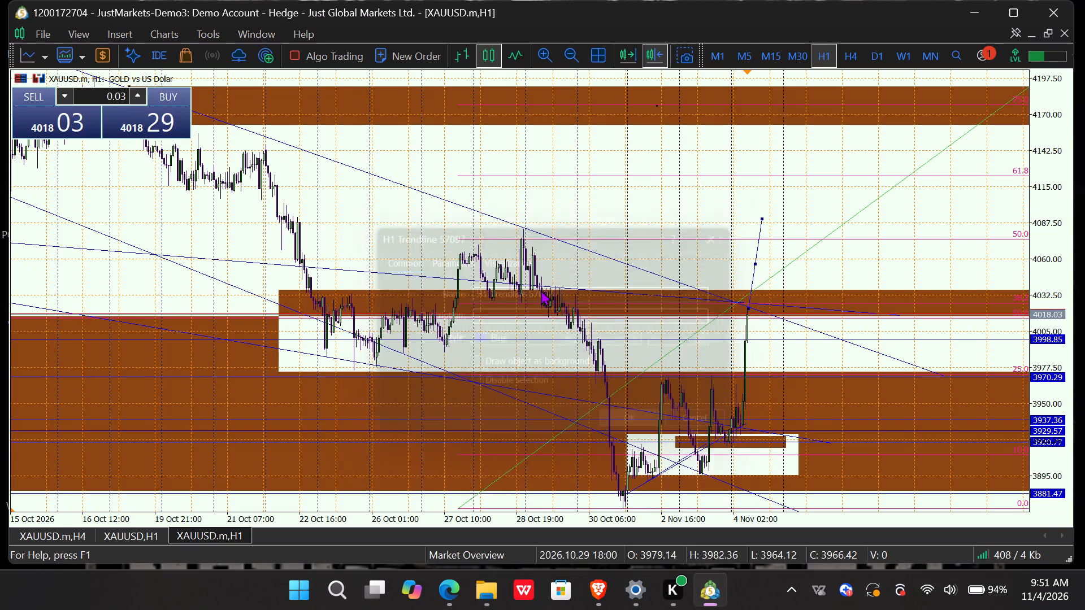
# Draw a falling trendline from the steep rising line's top near 4092 down to about 3985.
pyautogui.click(125, 33)
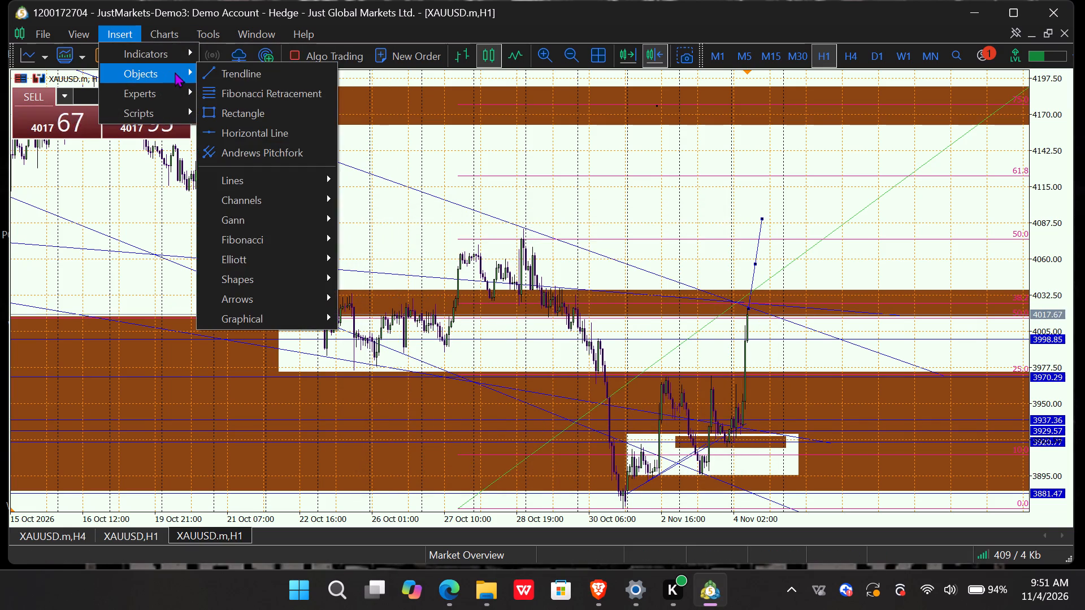
pyautogui.click(235, 72)
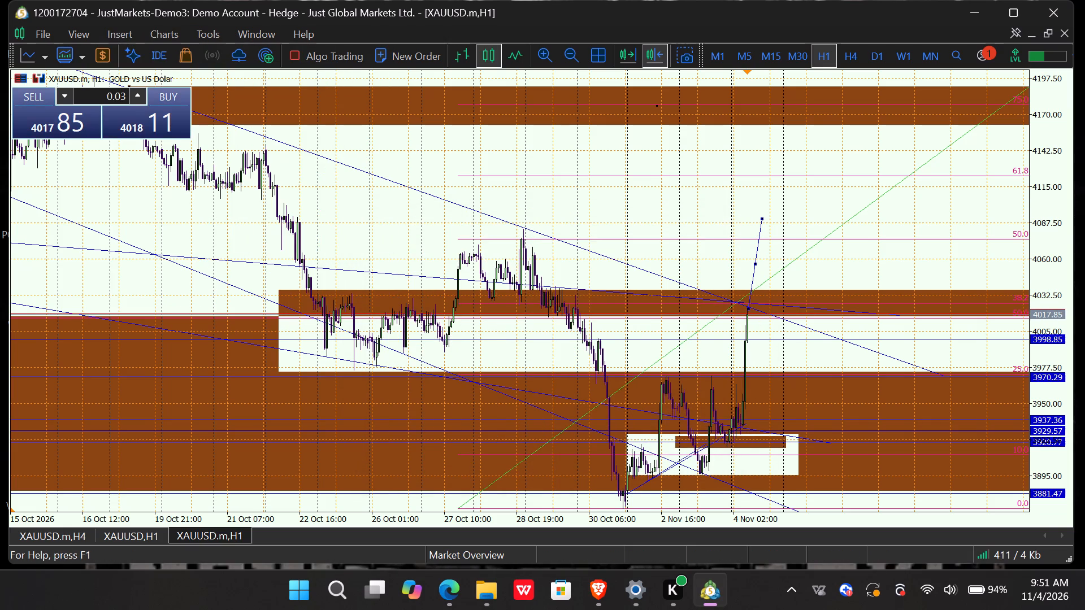
pyautogui.click(763, 217)
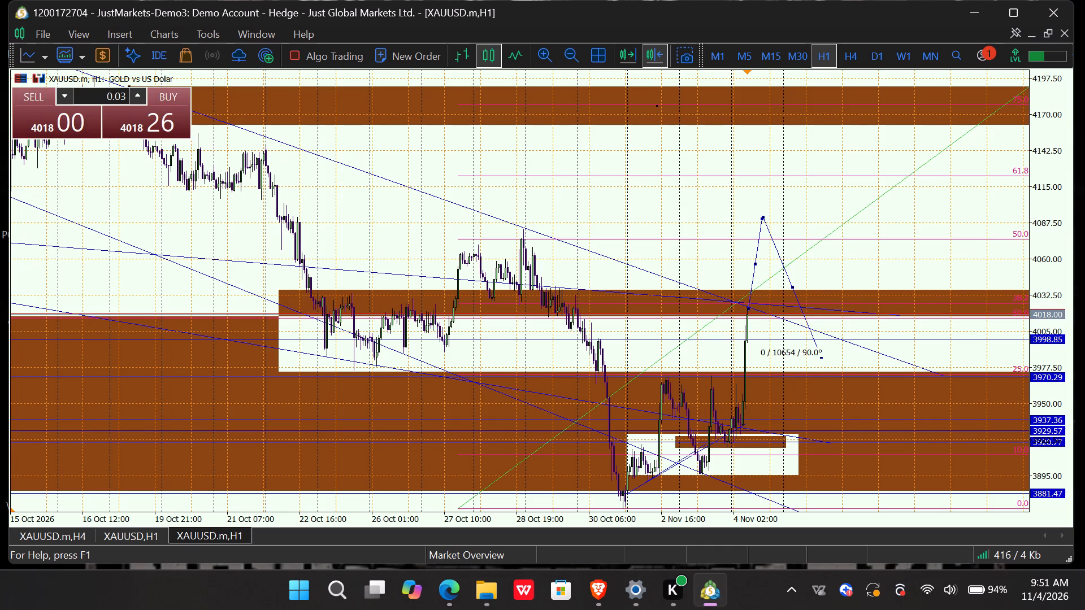
pyautogui.click(640, 422)
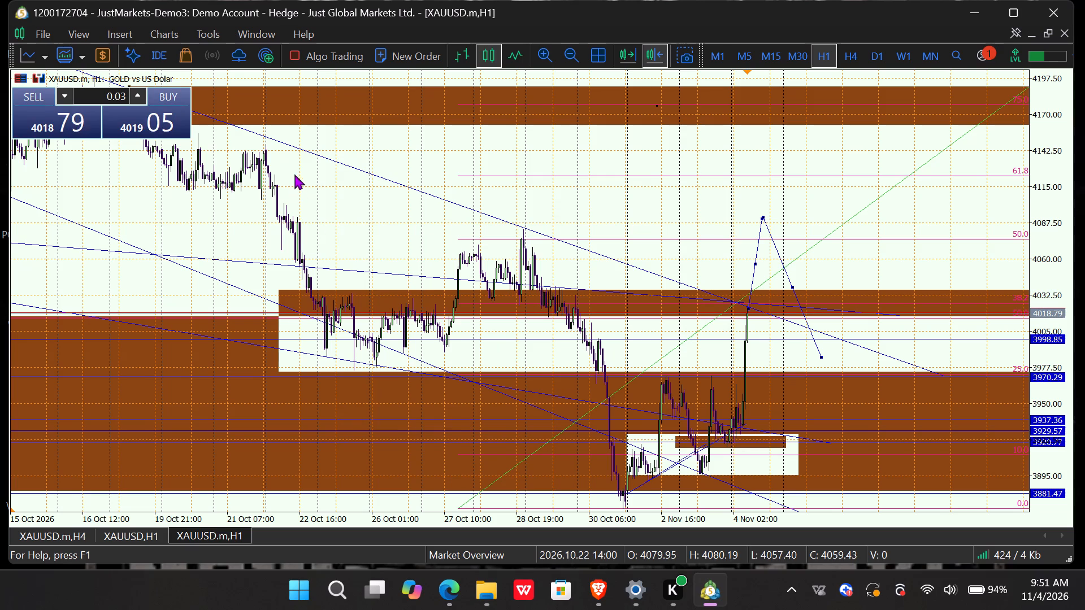
# Draw a rising trendline further ahead in time, from about 3991 up to the brown 19 October zone at about 4167.
pyautogui.click(103, 29)
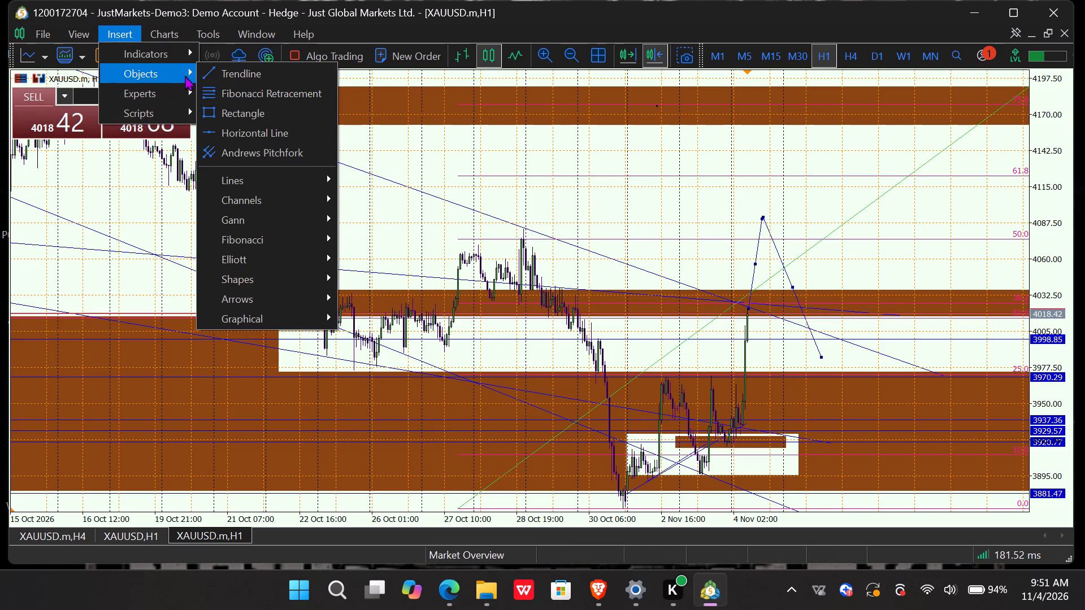
pyautogui.click(220, 71)
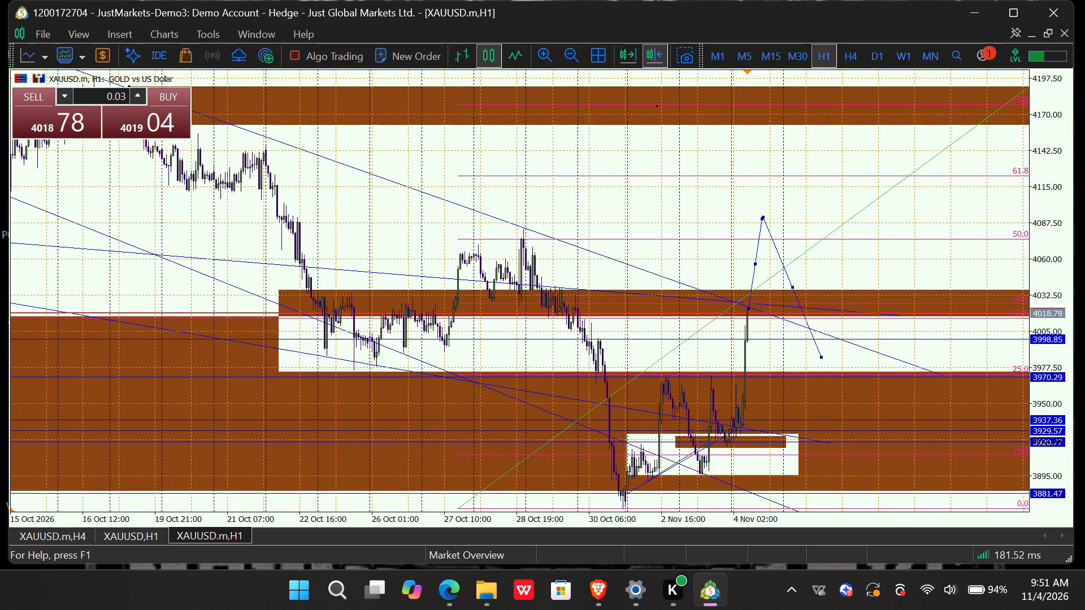
pyautogui.moveTo(937, 349); pyautogui.dragTo(944, 204)
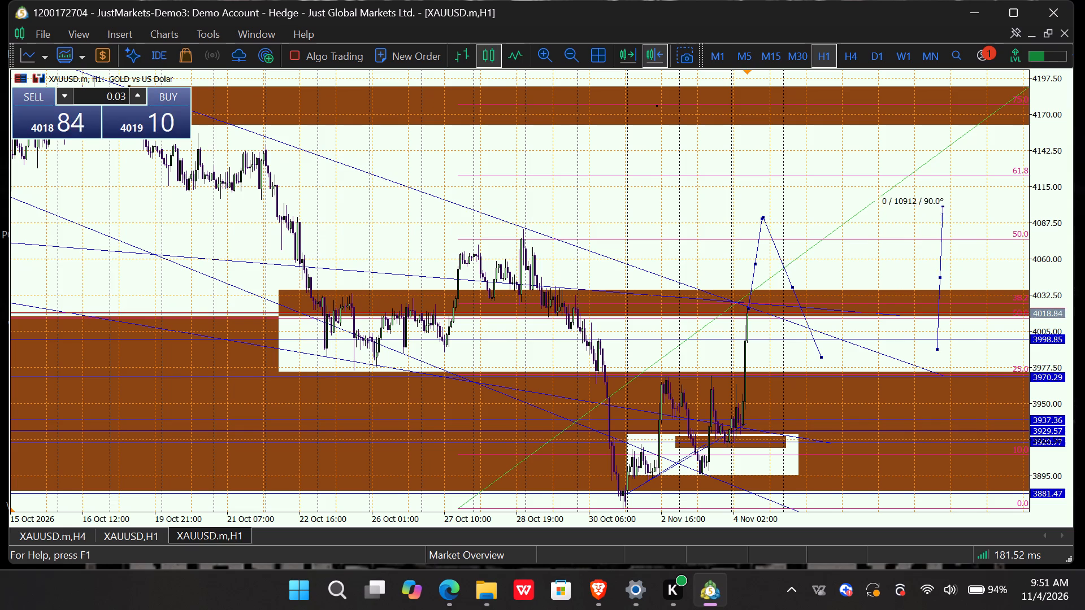
pyautogui.moveTo(944, 204); pyautogui.dragTo(970, 151)
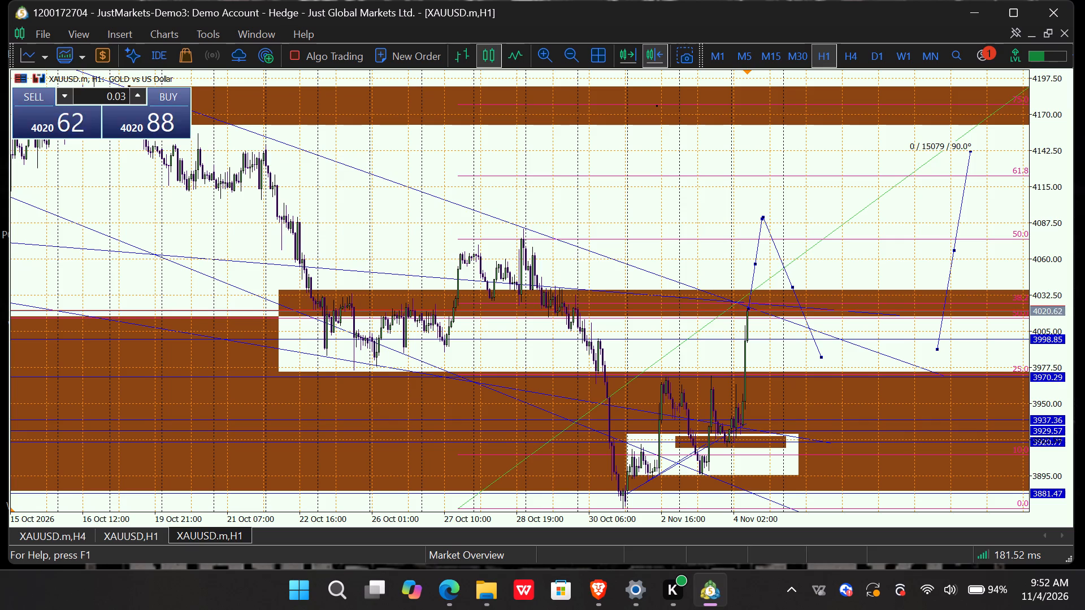
pyautogui.moveTo(970, 151); pyautogui.dragTo(975, 129)
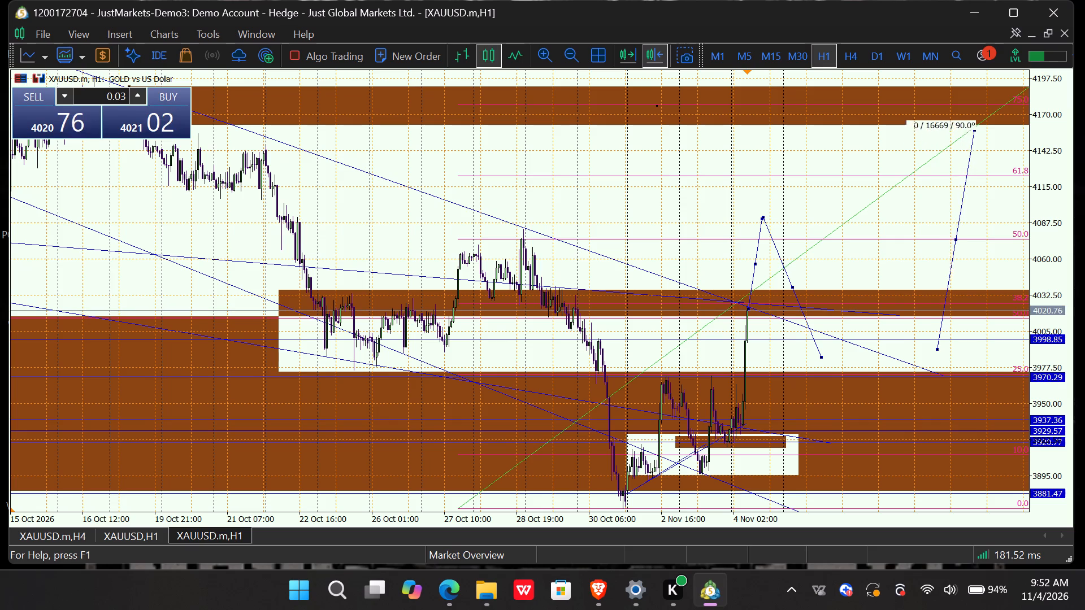
pyautogui.moveTo(975, 129); pyautogui.dragTo(981, 119)
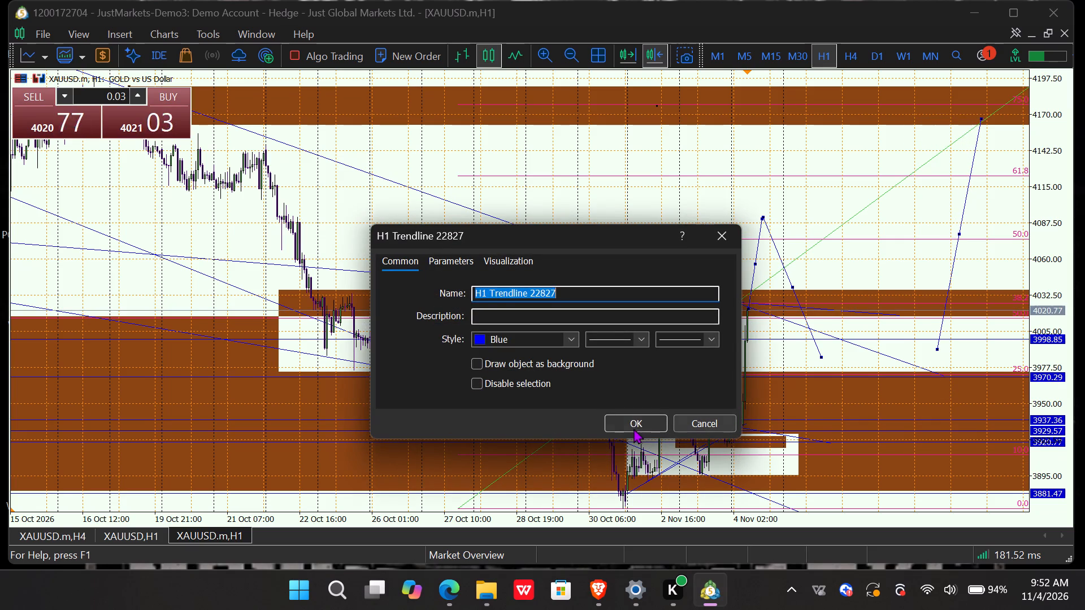
pyautogui.click(633, 423)
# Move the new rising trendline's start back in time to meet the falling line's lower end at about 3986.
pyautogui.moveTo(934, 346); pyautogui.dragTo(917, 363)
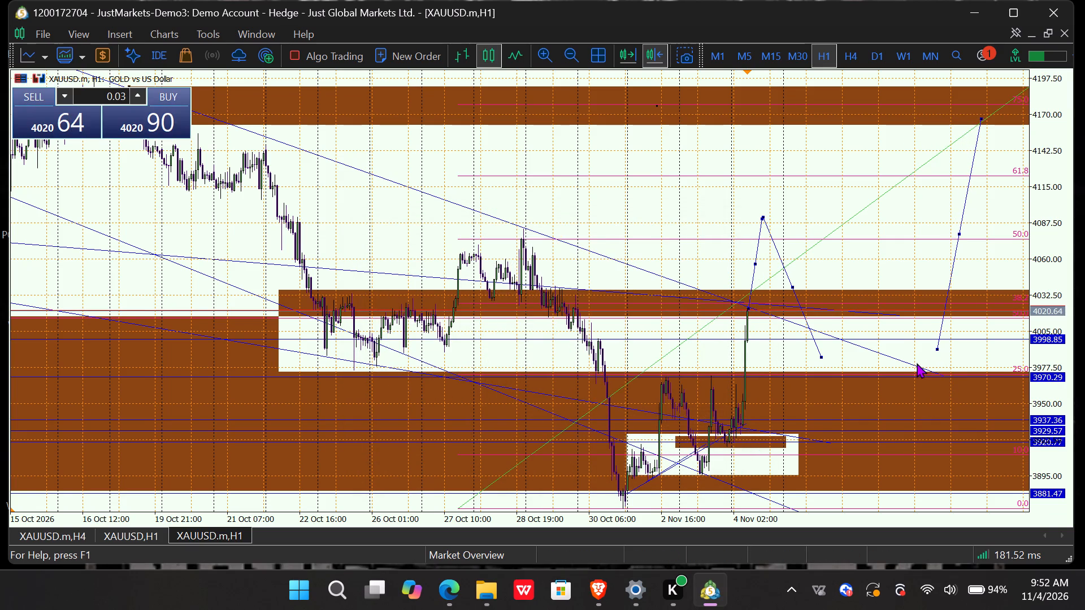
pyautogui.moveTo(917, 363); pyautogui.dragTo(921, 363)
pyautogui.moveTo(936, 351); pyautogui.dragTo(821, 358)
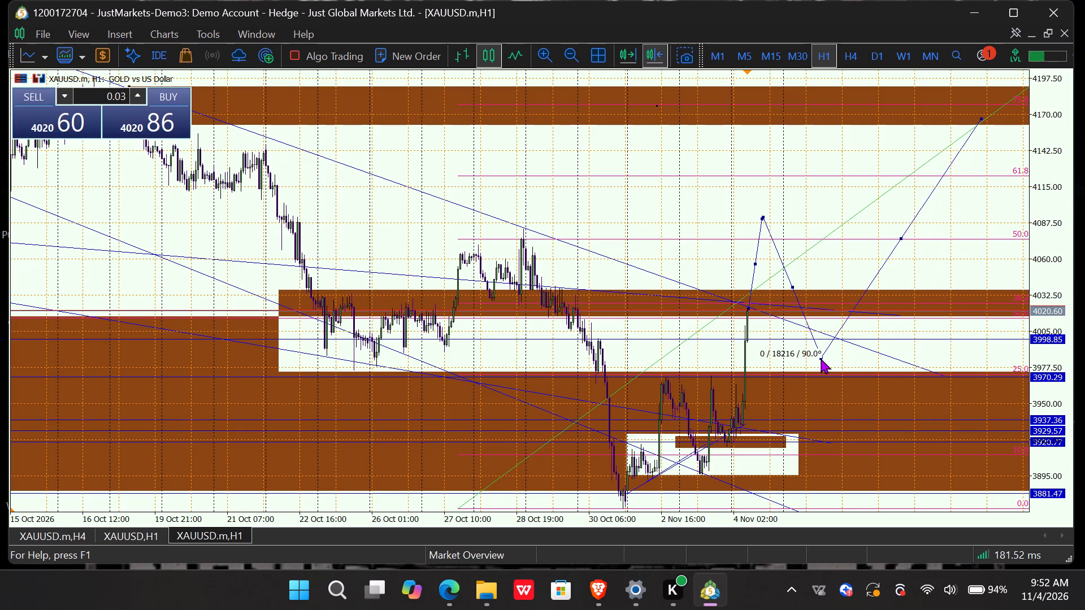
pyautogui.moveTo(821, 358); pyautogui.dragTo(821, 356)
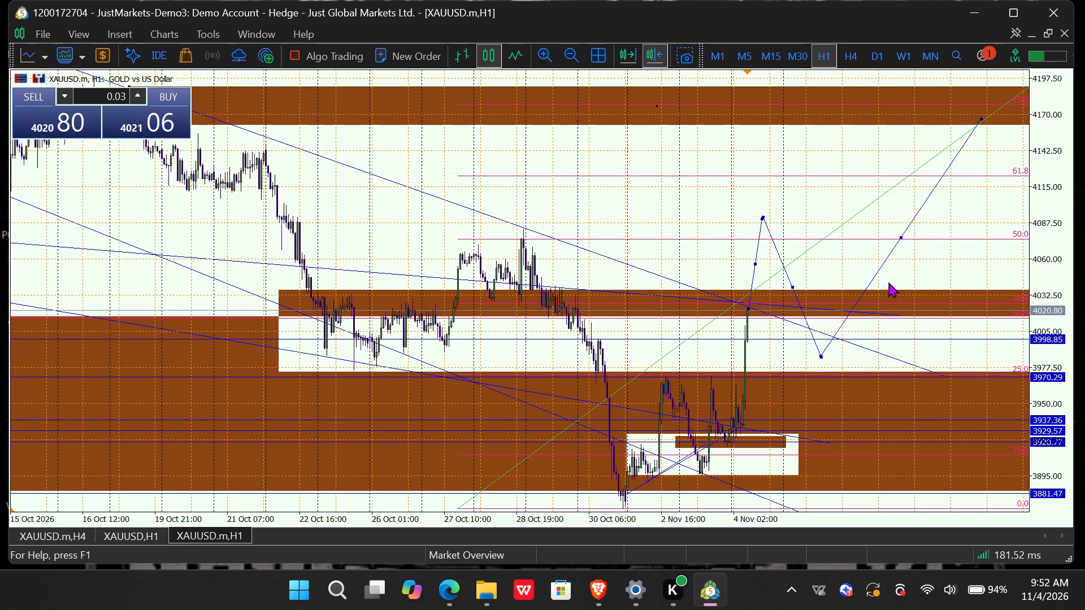
# Shift the projected low later in time, joining the falling line's end and the second rising line's start at about 3989.
pyautogui.moveTo(821, 355); pyautogui.dragTo(863, 346)
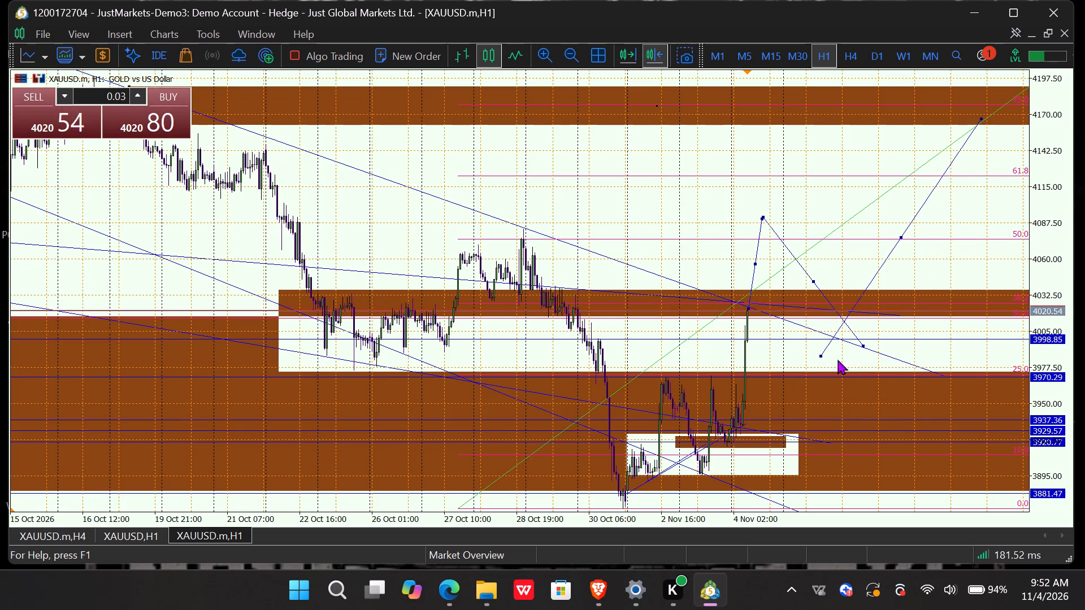
pyautogui.moveTo(818, 355); pyautogui.dragTo(892, 353)
pyautogui.moveTo(814, 281); pyautogui.dragTo(844, 295)
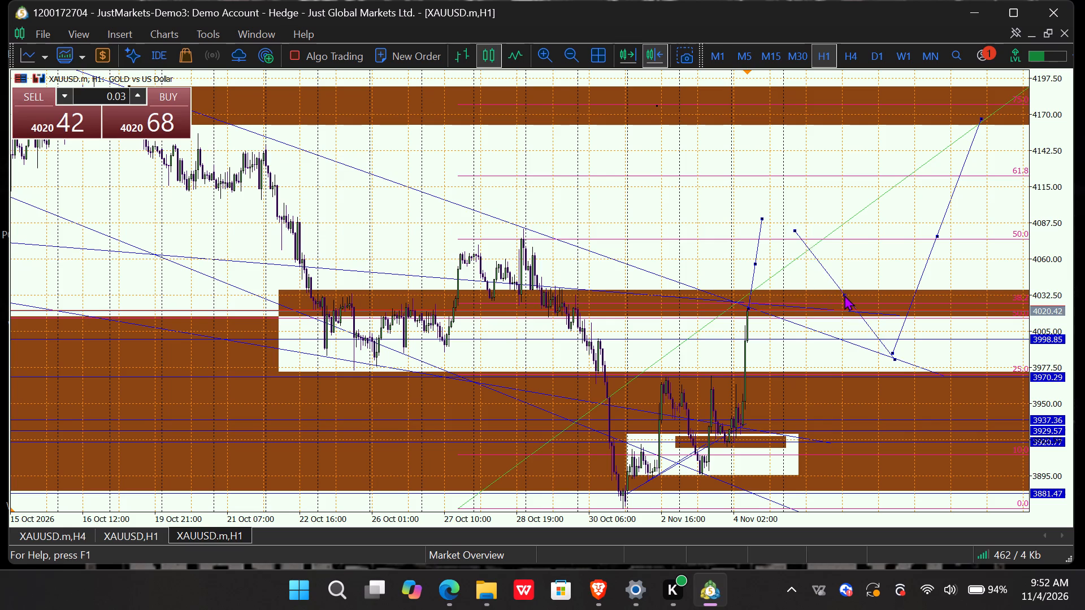
pyautogui.moveTo(844, 295); pyautogui.dragTo(842, 288)
# Join the first rising line and the falling line at a peak near 4103, starting the rising line at the latest candle near 4020.
pyautogui.moveTo(790, 222); pyautogui.dragTo(786, 203)
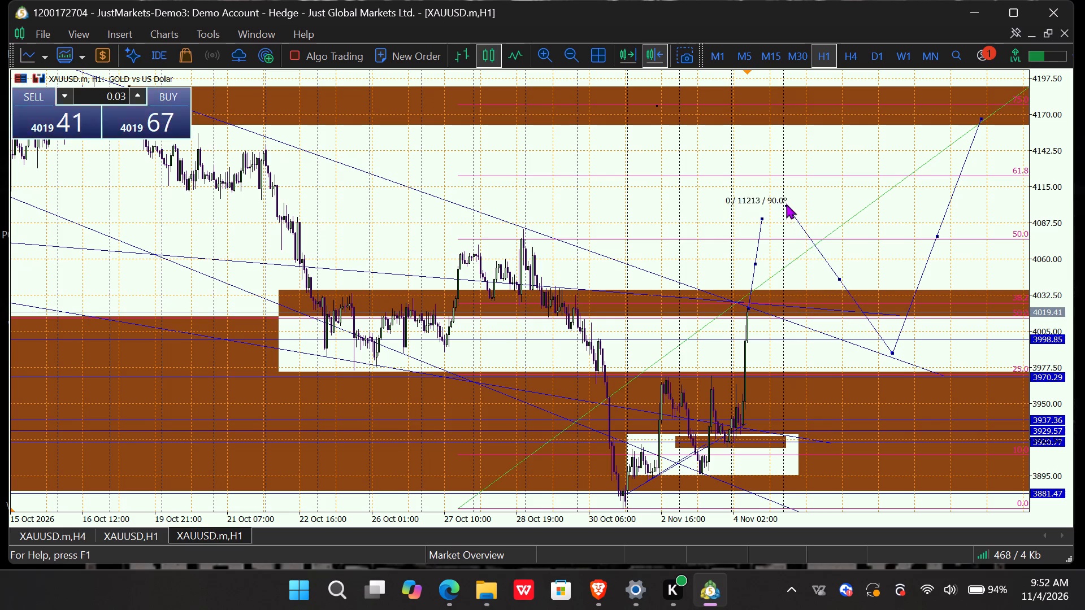
pyautogui.moveTo(786, 203); pyautogui.dragTo(786, 203)
pyautogui.moveTo(757, 263); pyautogui.dragTo(776, 247)
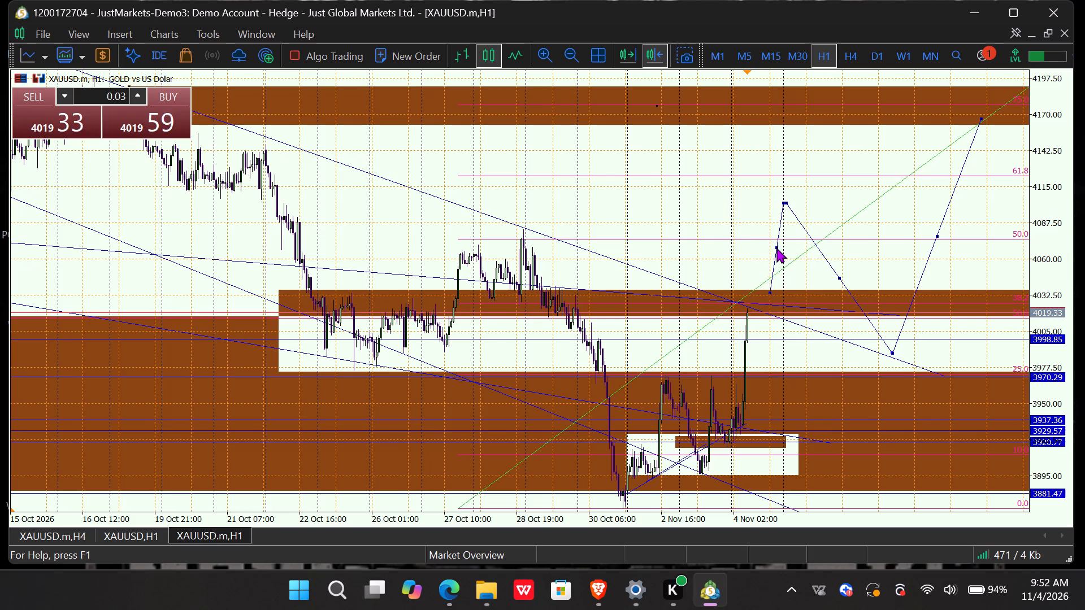
pyautogui.moveTo(776, 247); pyautogui.dragTo(780, 247)
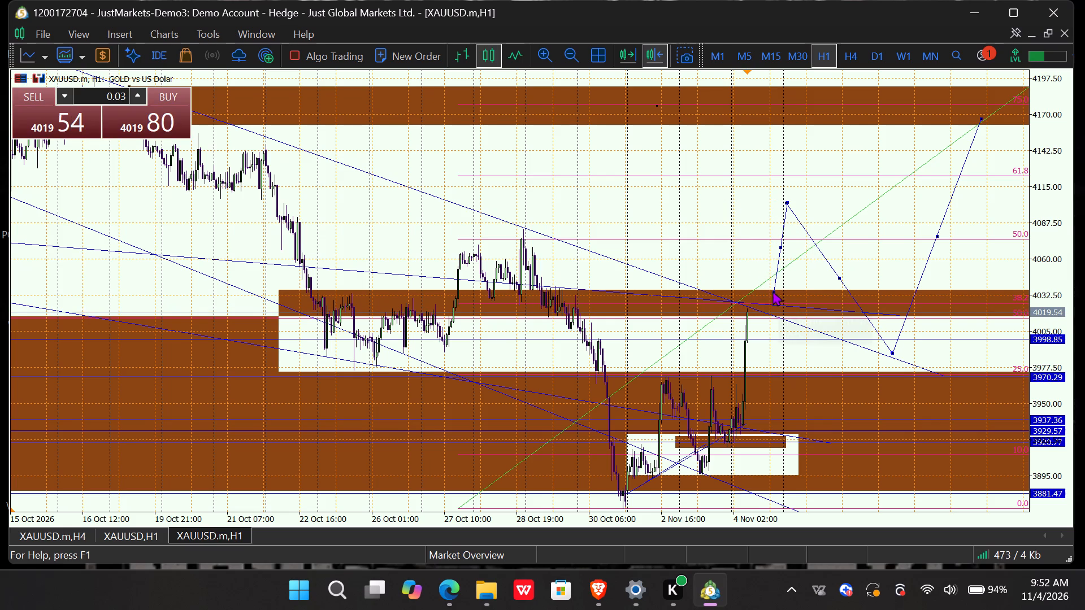
pyautogui.moveTo(772, 290); pyautogui.dragTo(749, 312)
# Examine the projected zigzag path against the earlier price history at different zoom levels.
pyautogui.moveTo(791, 375); pyautogui.dragTo(925, 376)
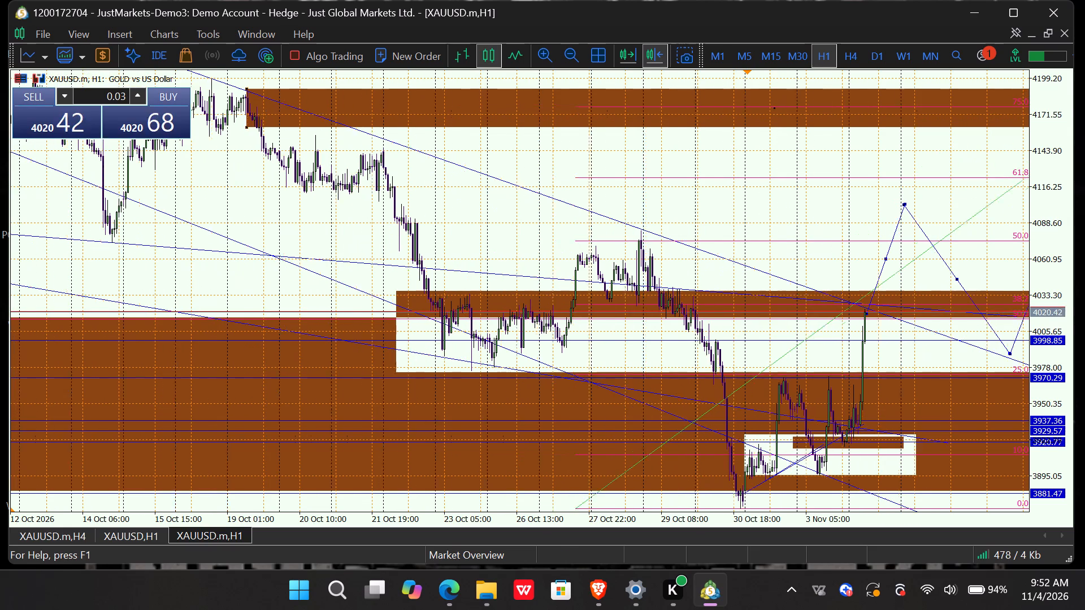
pyautogui.moveTo(925, 376); pyautogui.dragTo(930, 376)
pyautogui.keyDown('ctrl'); pyautogui.scroll(2, 930, 377); pyautogui.keyUp('ctrl')
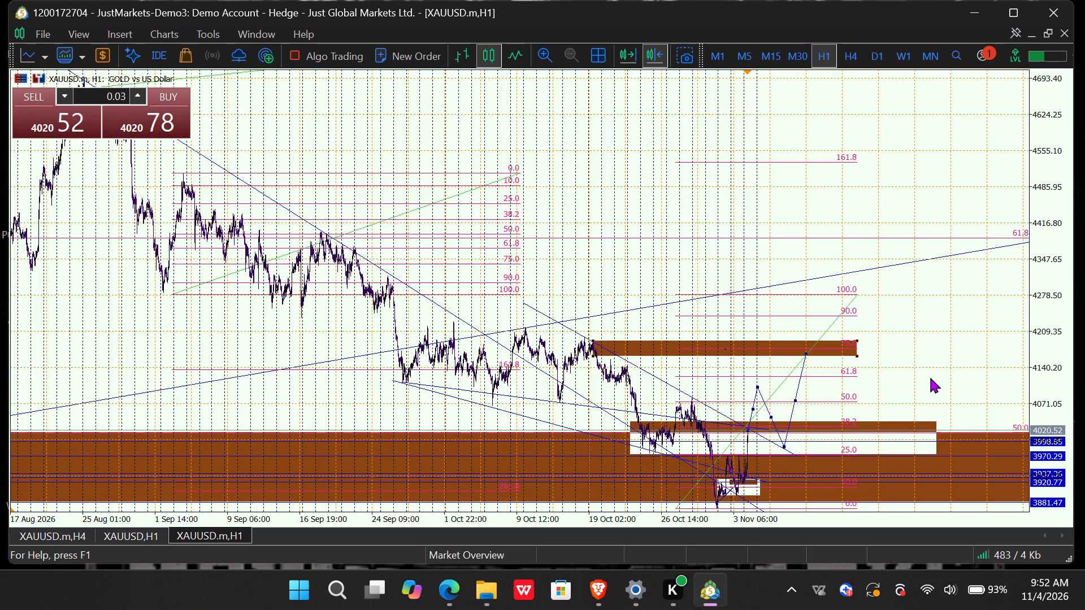
pyautogui.keyDown('ctrl'); pyautogui.scroll(2, 930, 377); pyautogui.keyUp('ctrl')
pyautogui.keyDown('ctrl'); pyautogui.scroll(-3, 930, 377); pyautogui.keyUp('ctrl')
pyautogui.keyDown('ctrl'); pyautogui.scroll(1, 930, 377); pyautogui.keyUp('ctrl')
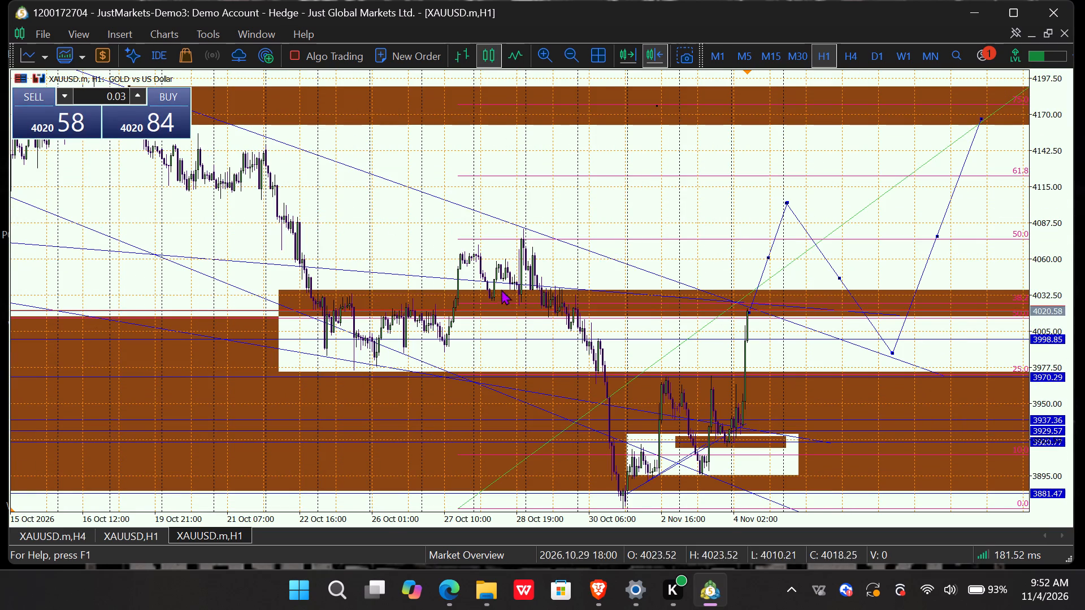
pyautogui.moveTo(324, 225); pyautogui.dragTo(519, 225)
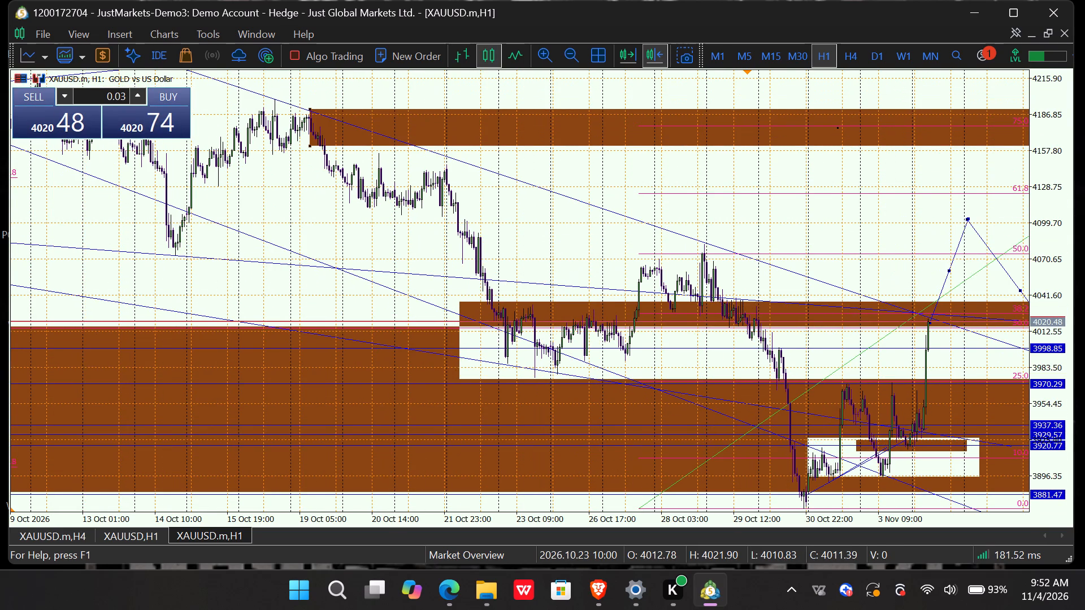
pyautogui.moveTo(519, 225); pyautogui.dragTo(507, 228)
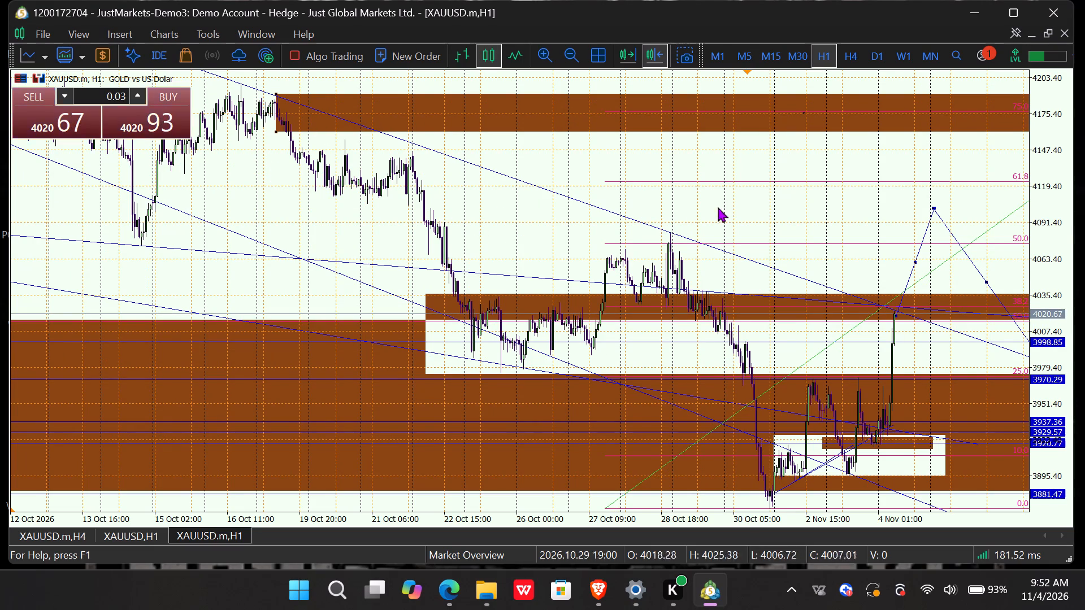
pyautogui.moveTo(724, 198); pyautogui.dragTo(422, 169)
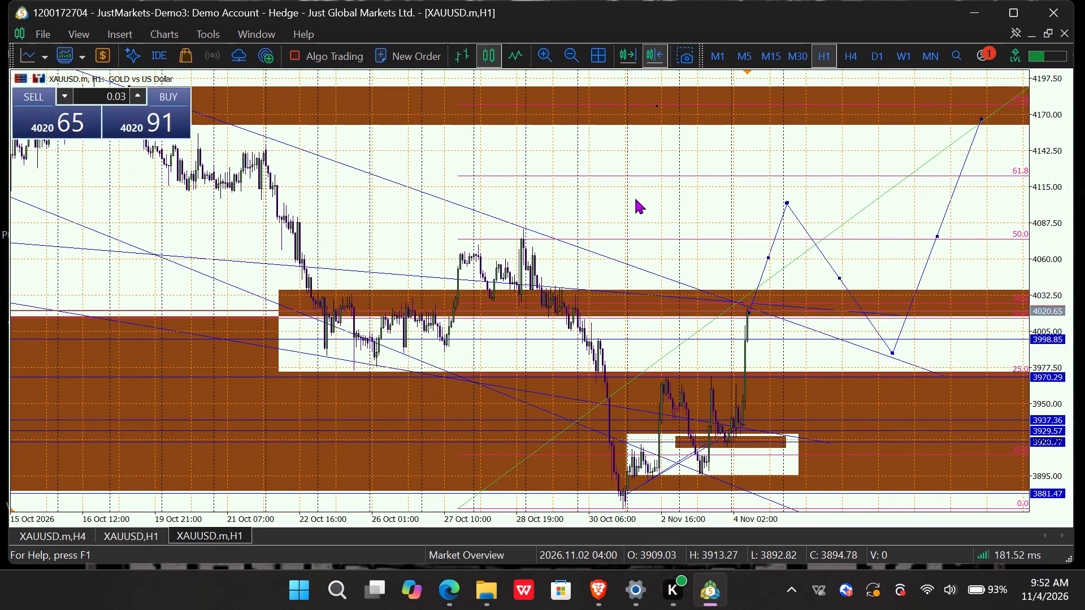
pyautogui.keyDown('ctrl'); pyautogui.scroll(3, 635, 198); pyautogui.keyUp('ctrl')
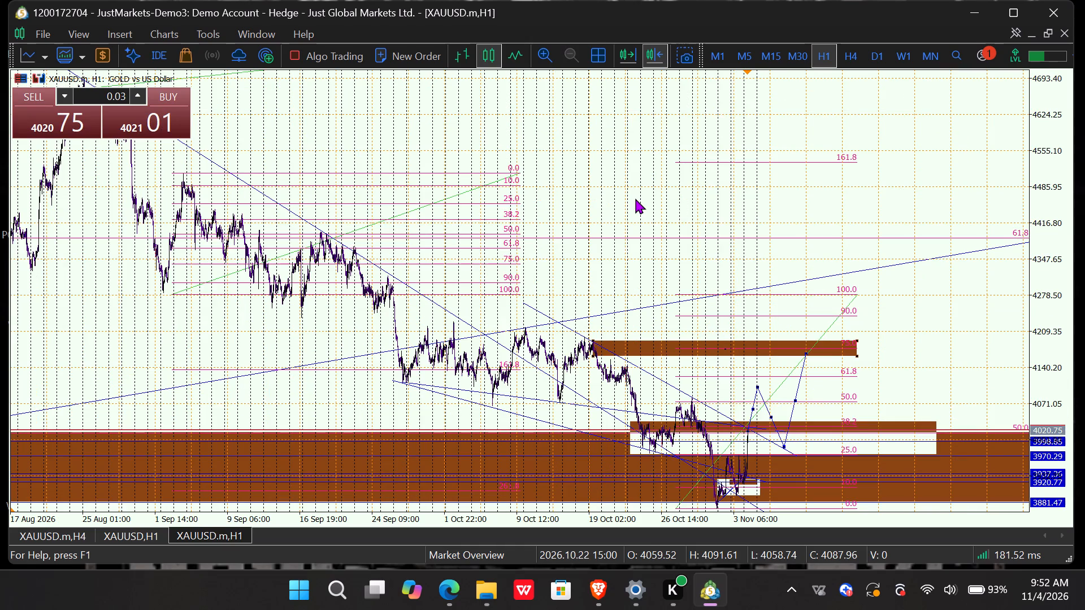
# Draw a falling trendline from the projected path's top at about 4167 down to about 4068.
pyautogui.keyDown('ctrl'); pyautogui.scroll(-1, 635, 198); pyautogui.keyUp('ctrl')
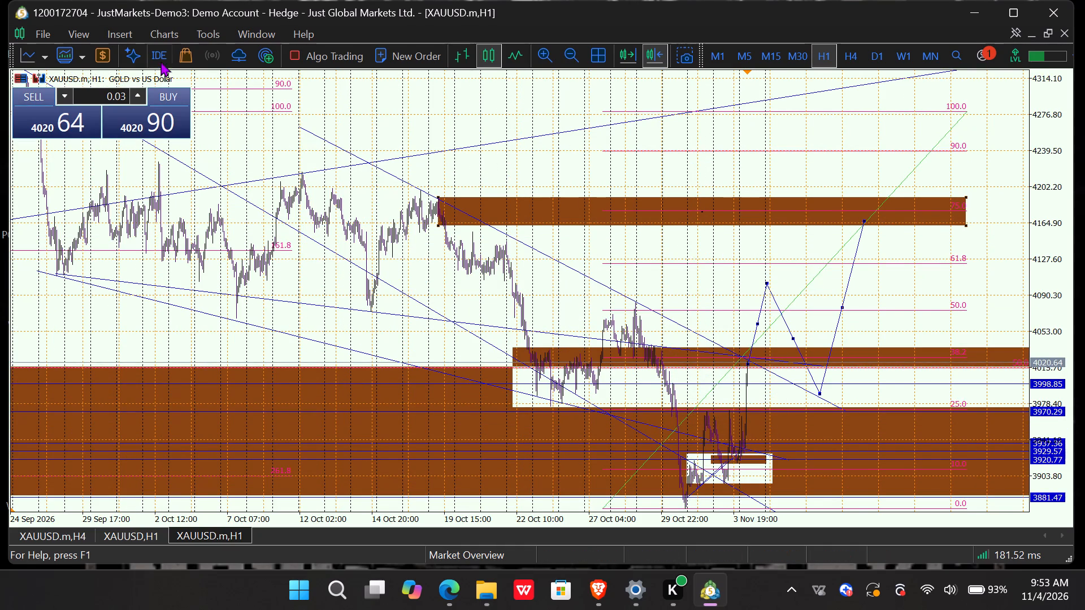
pyautogui.click(110, 32)
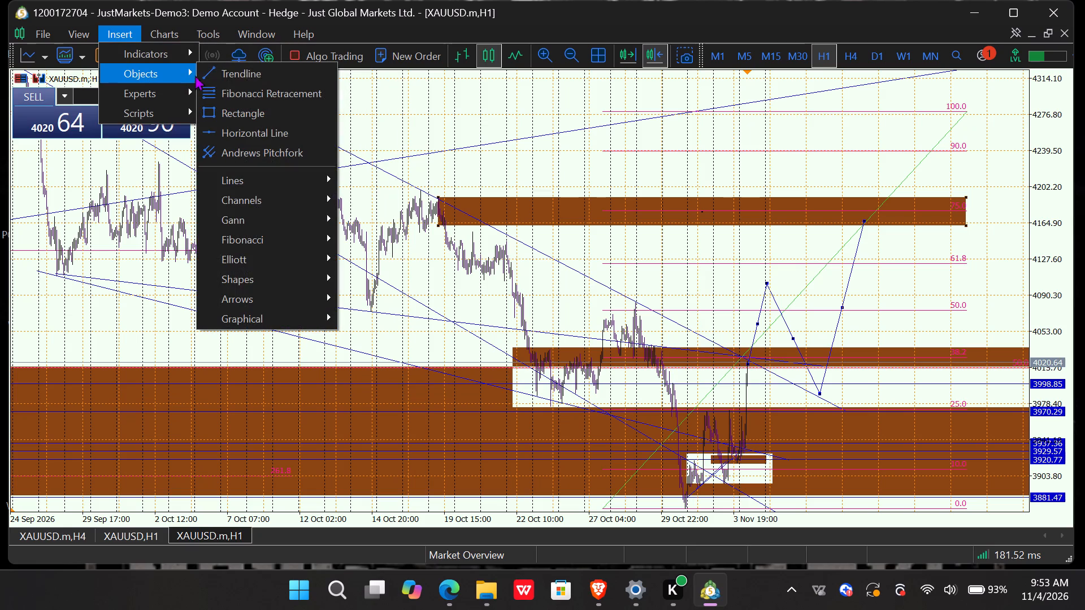
pyautogui.click(235, 72)
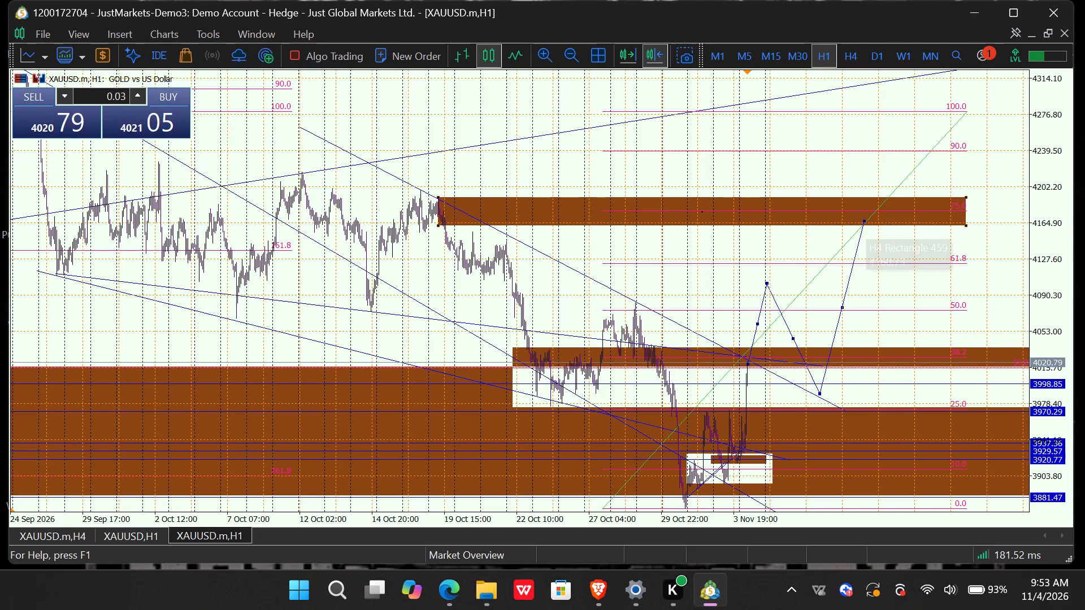
pyautogui.moveTo(866, 220); pyautogui.dragTo(892, 316)
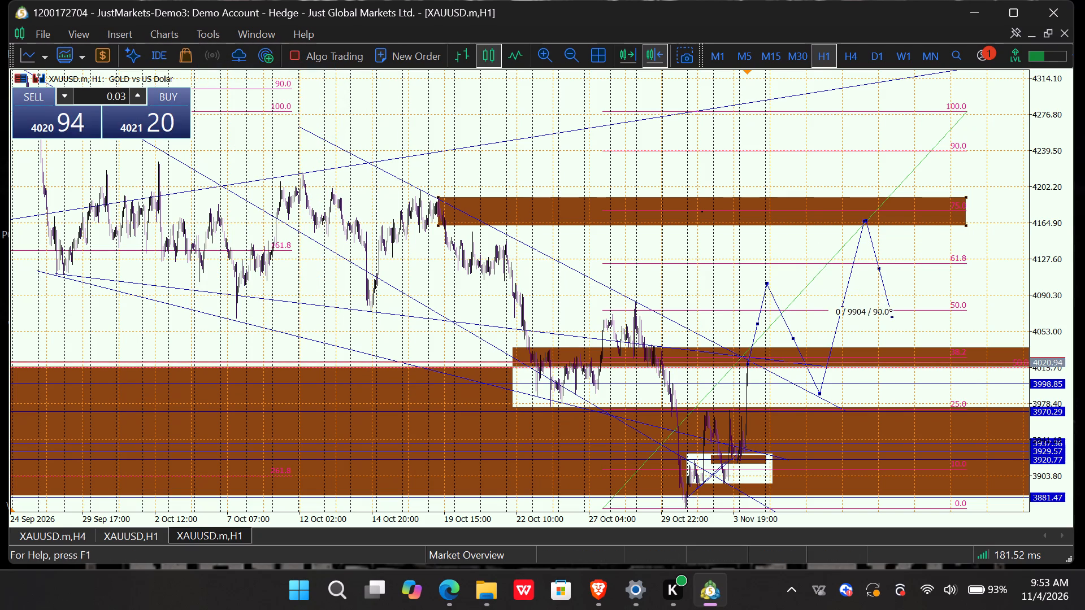
pyautogui.moveTo(892, 316); pyautogui.dragTo(893, 317)
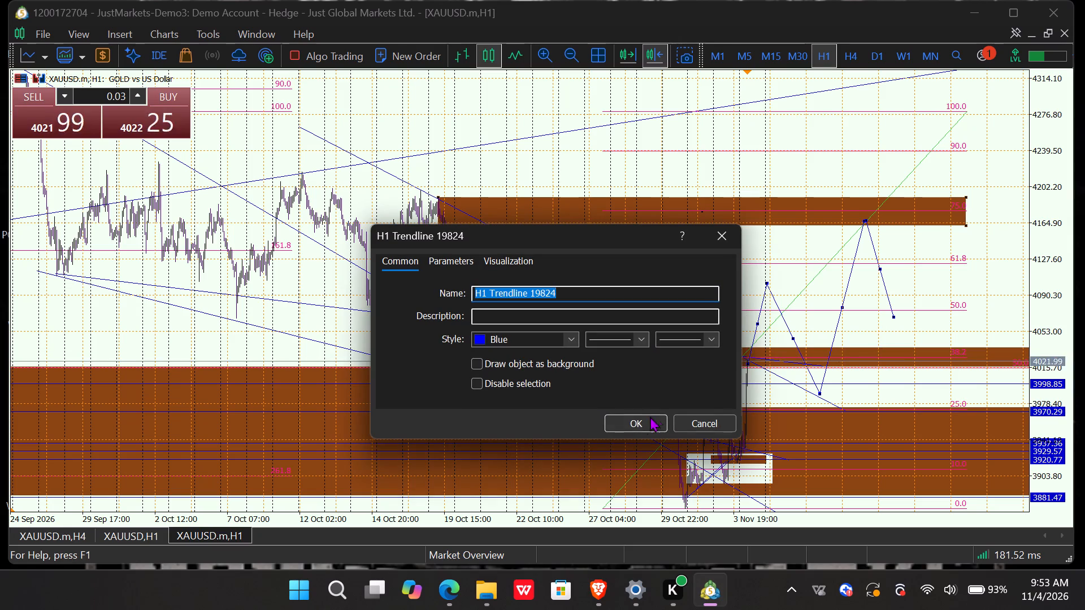
pyautogui.click(645, 421)
# Draw another rising trendline just after the last falling line, from about 4069 up through the 19 October zone to about 4289.
pyautogui.click(126, 32)
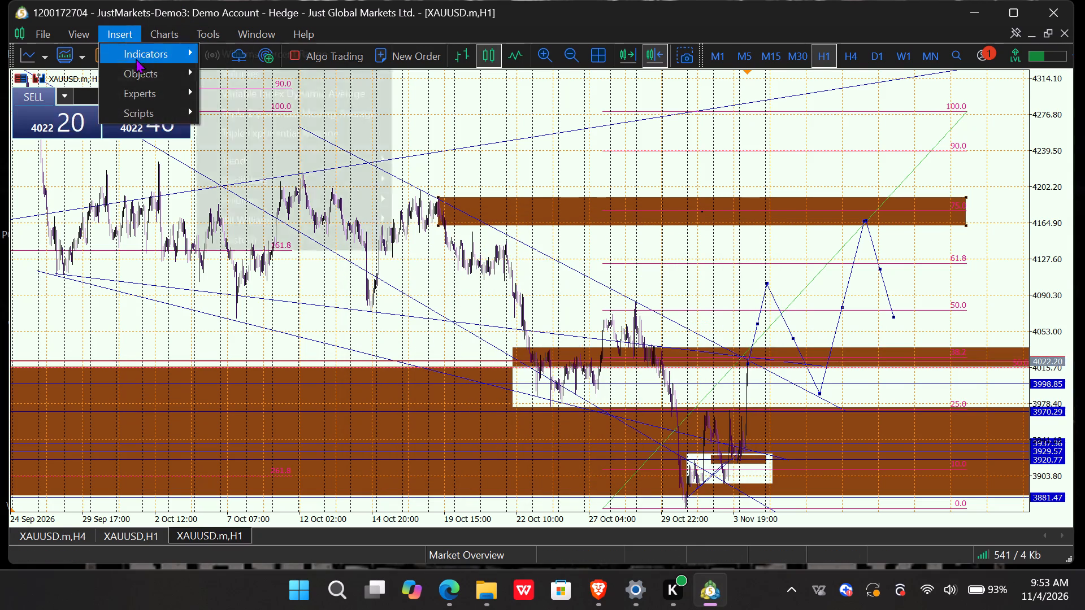
pyautogui.click(219, 72)
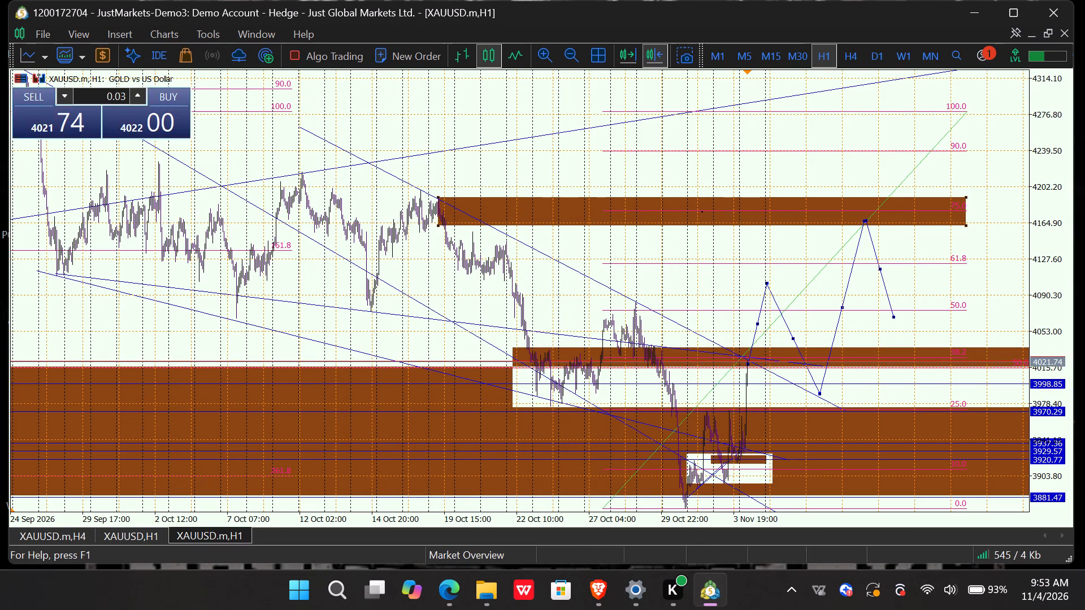
pyautogui.moveTo(927, 315); pyautogui.dragTo(932, 239)
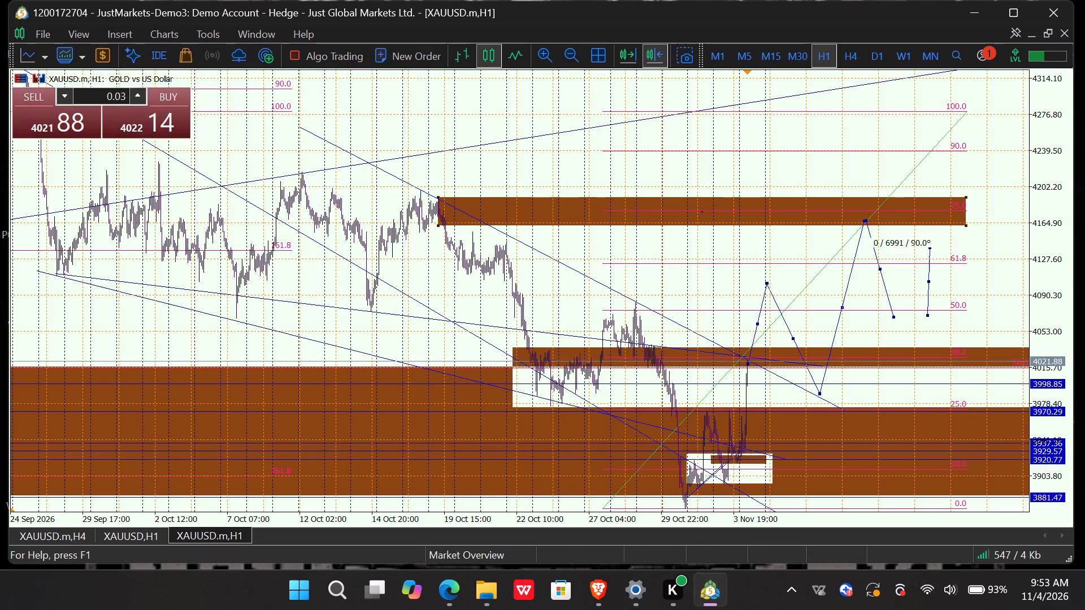
pyautogui.moveTo(932, 239); pyautogui.dragTo(997, 102)
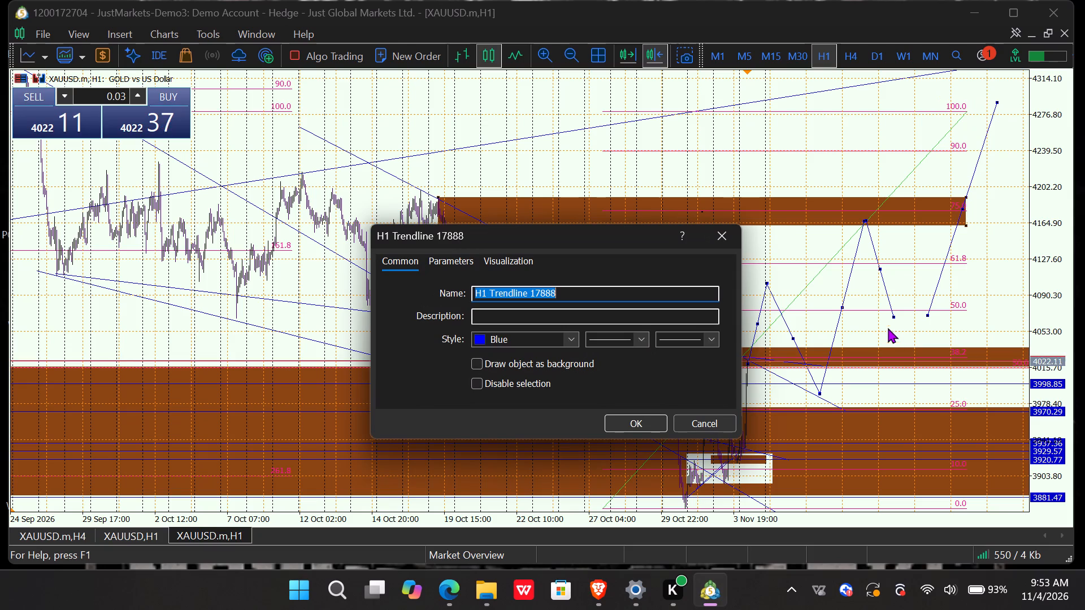
pyautogui.click(620, 428)
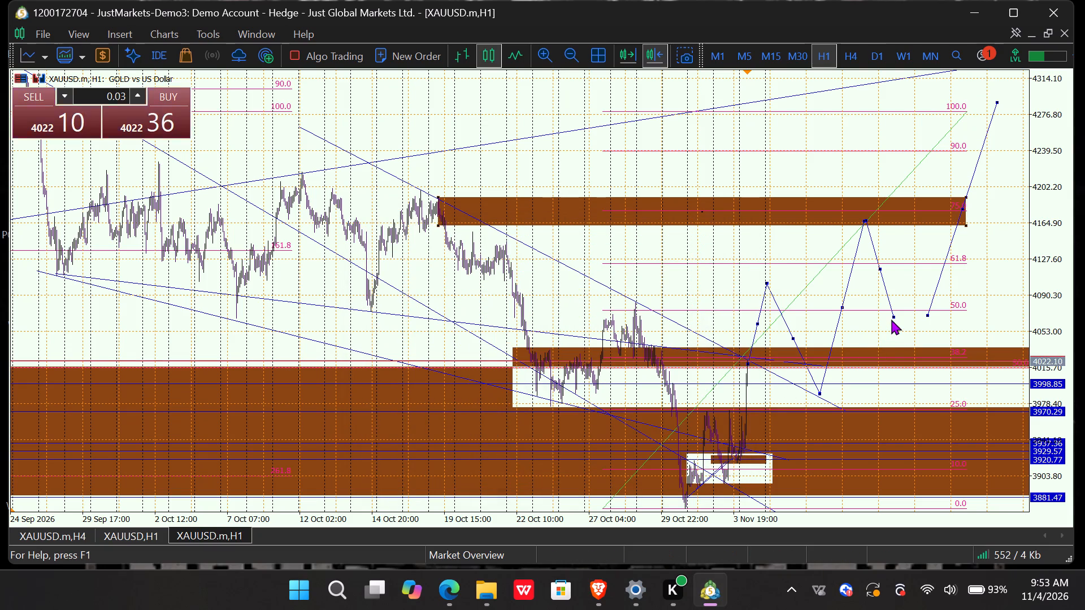
# Join the last falling trendline to its neighbours, with a shared peak near 4172 inside the 19 October zone and a low near 4069.
pyautogui.moveTo(879, 268); pyautogui.dragTo(893, 267)
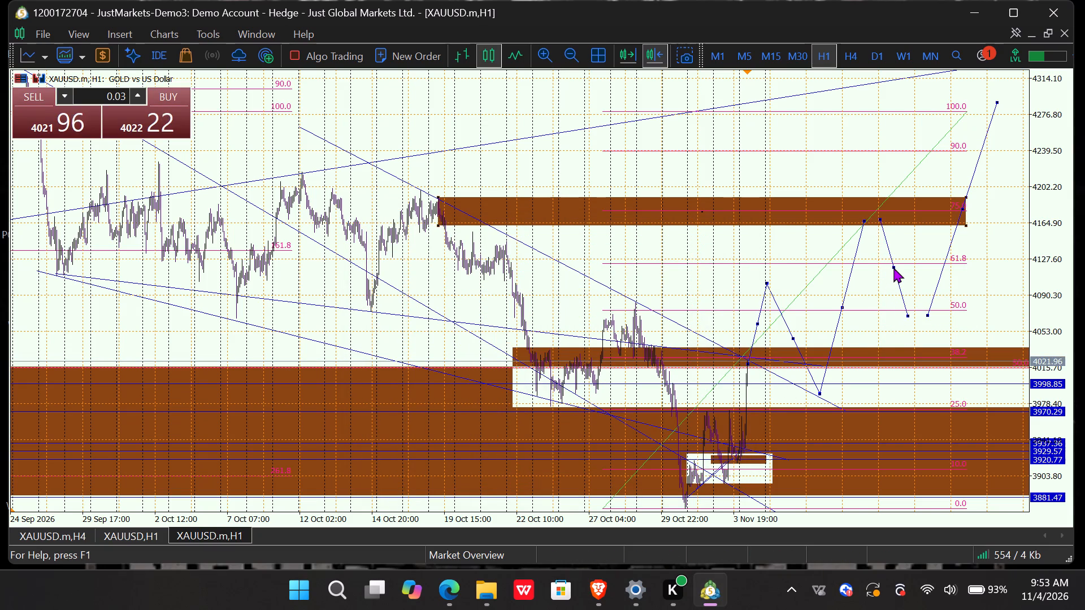
pyautogui.moveTo(893, 267); pyautogui.dragTo(889, 265)
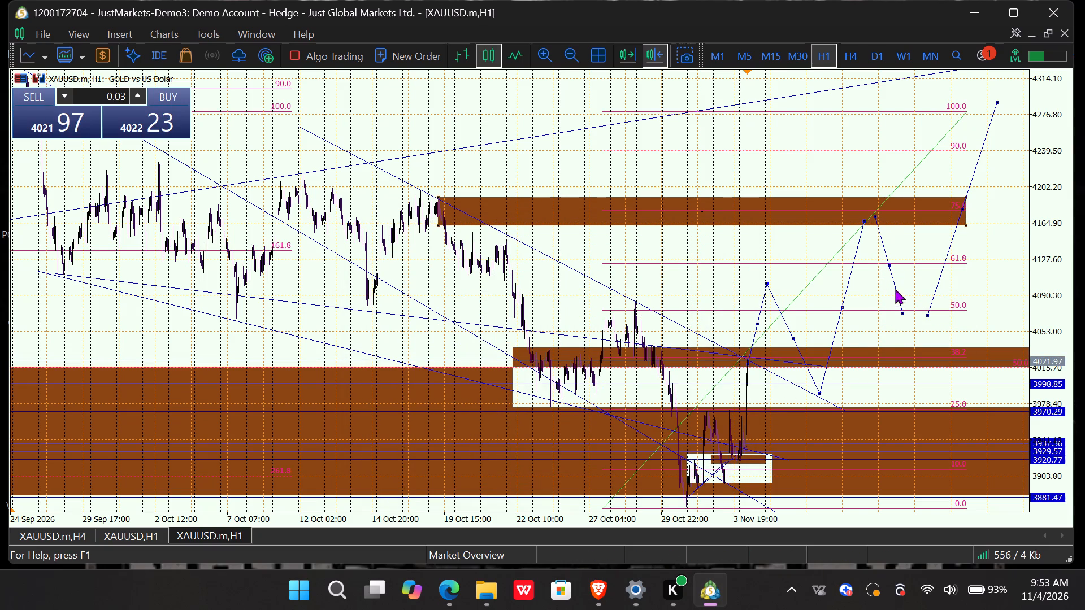
pyautogui.moveTo(901, 311); pyautogui.dragTo(928, 315)
pyautogui.moveTo(862, 221); pyautogui.dragTo(868, 220)
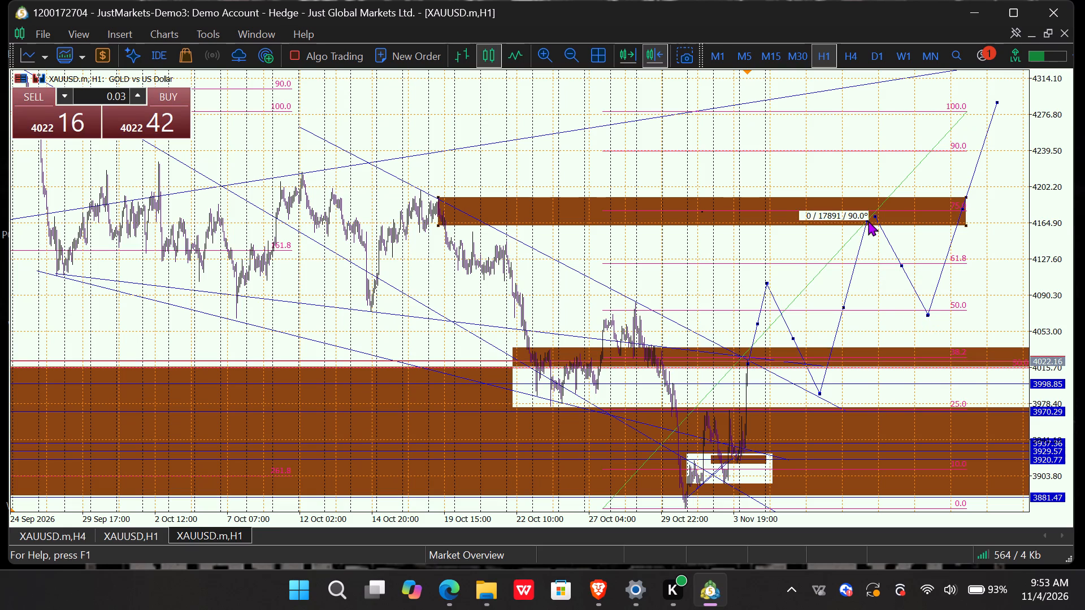
pyautogui.moveTo(868, 220); pyautogui.dragTo(875, 215)
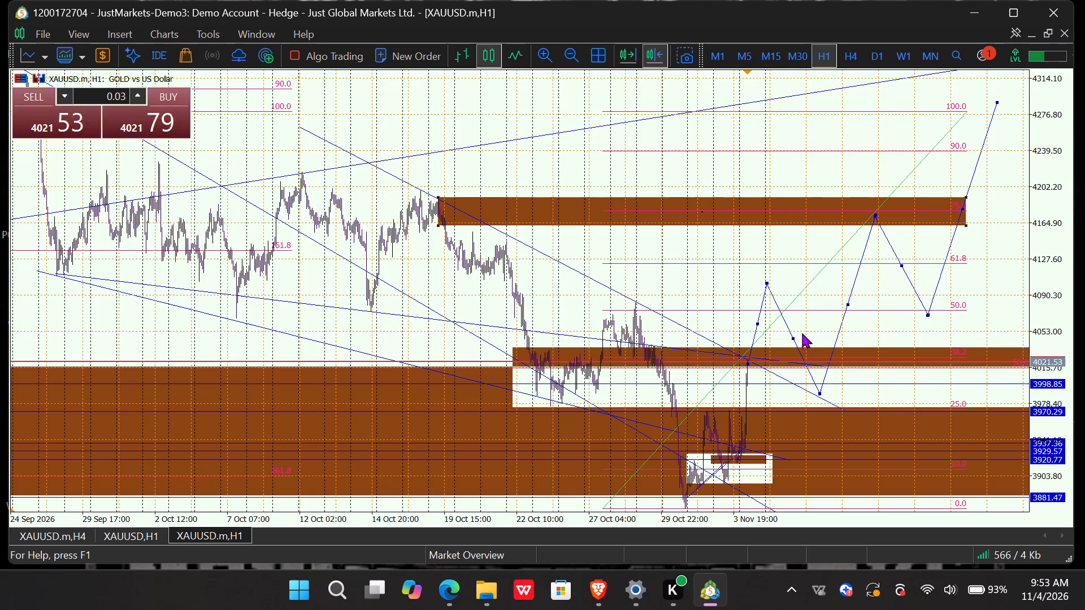
# Deselect the projected path's trendlines and the 19 October price zone rectangle.
pyautogui.click(792, 338)
pyautogui.click(759, 322)
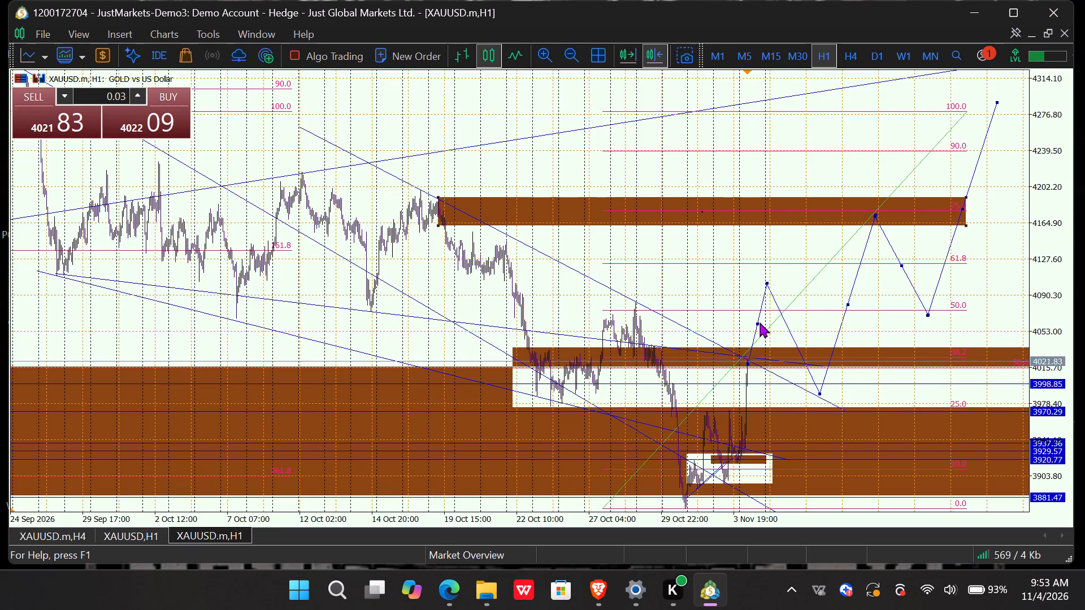
pyautogui.click(848, 302)
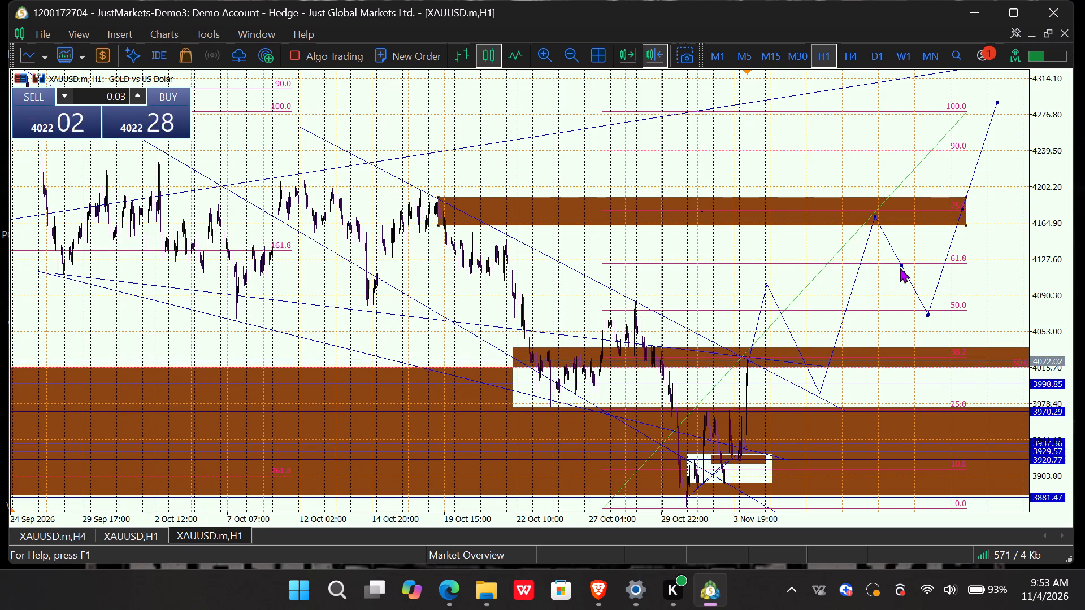
pyautogui.click(900, 267)
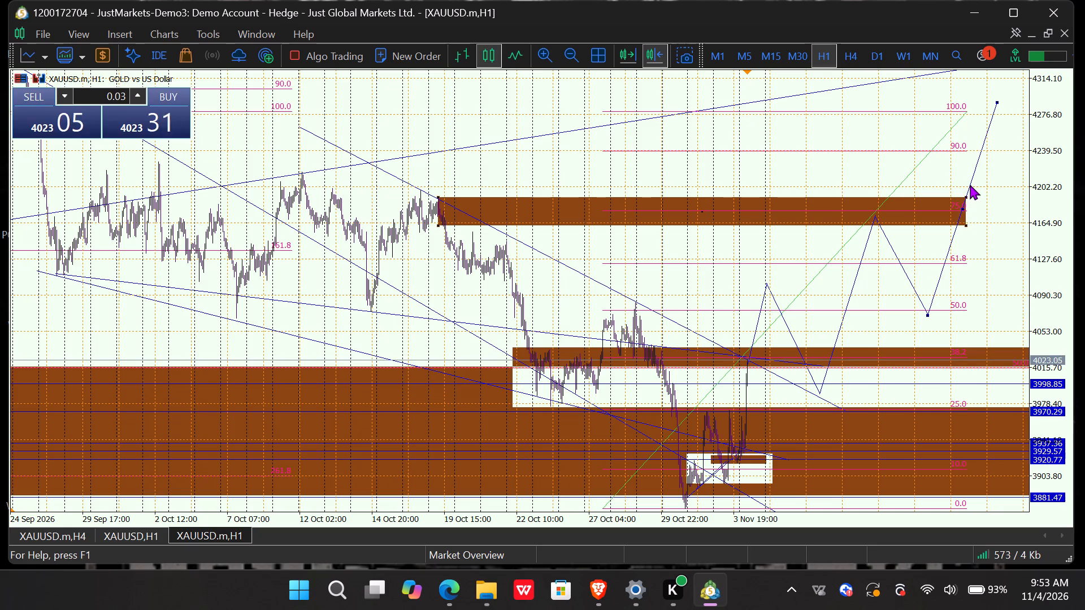
pyautogui.click(970, 184)
pyautogui.click(966, 223)
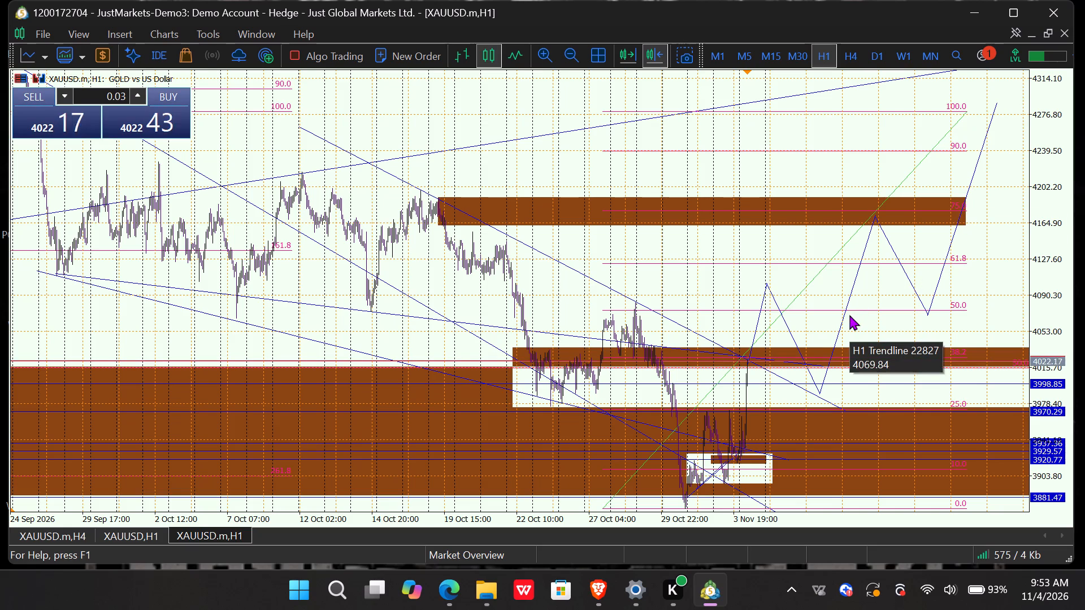
# Switch the chart to the H4 timeframe and delete the older Fibonacci retracement over the September decline.
pyautogui.keyDown('ctrl'); pyautogui.scroll(3, 849, 315); pyautogui.keyUp('ctrl')
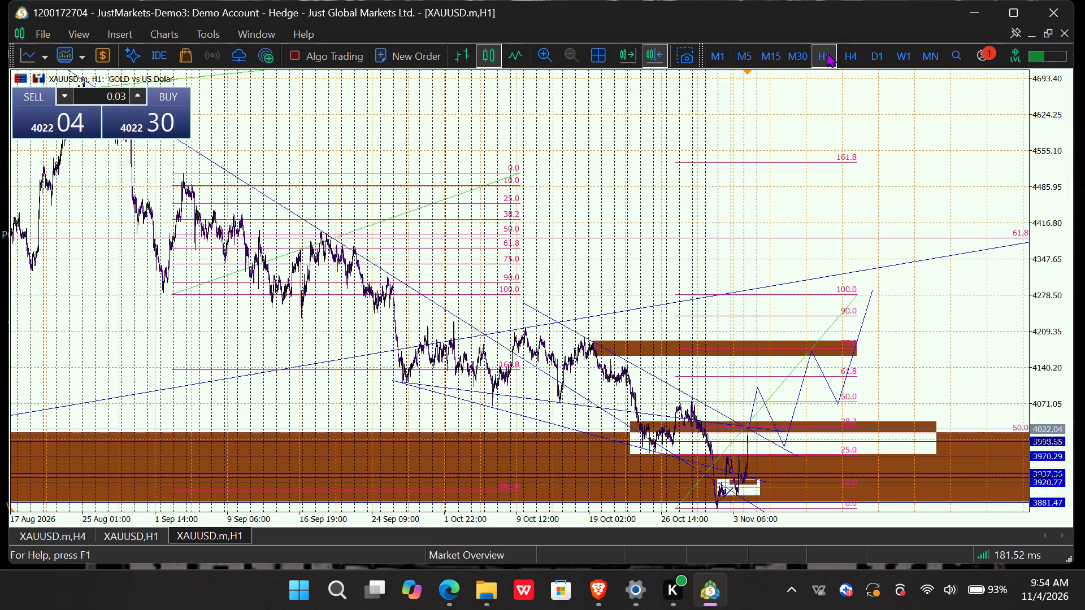
pyautogui.click(843, 52)
pyautogui.moveTo(643, 312); pyautogui.dragTo(1084, 343)
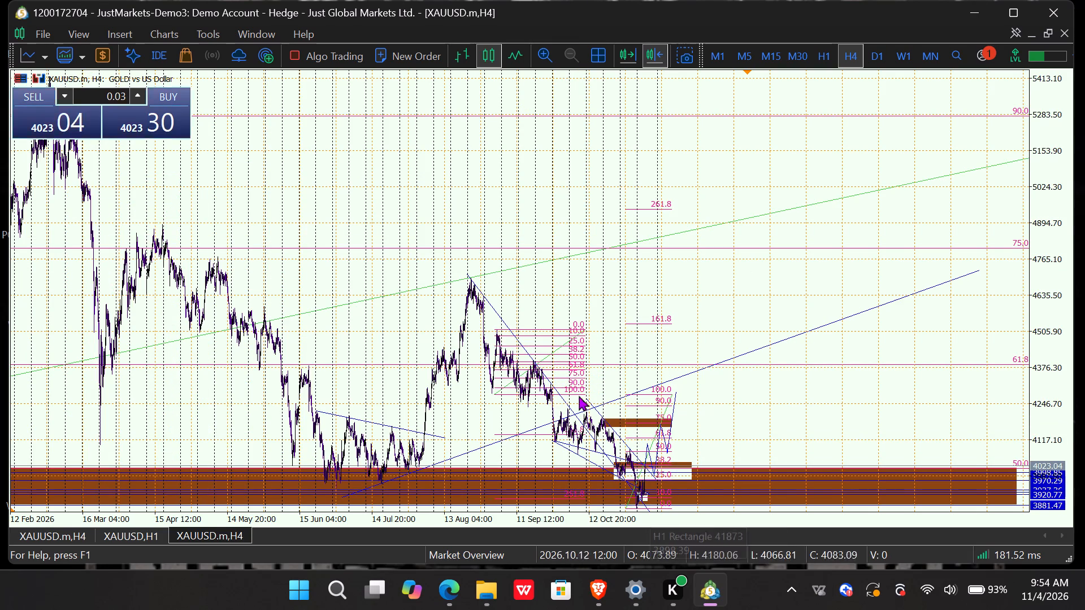
pyautogui.click(552, 348)
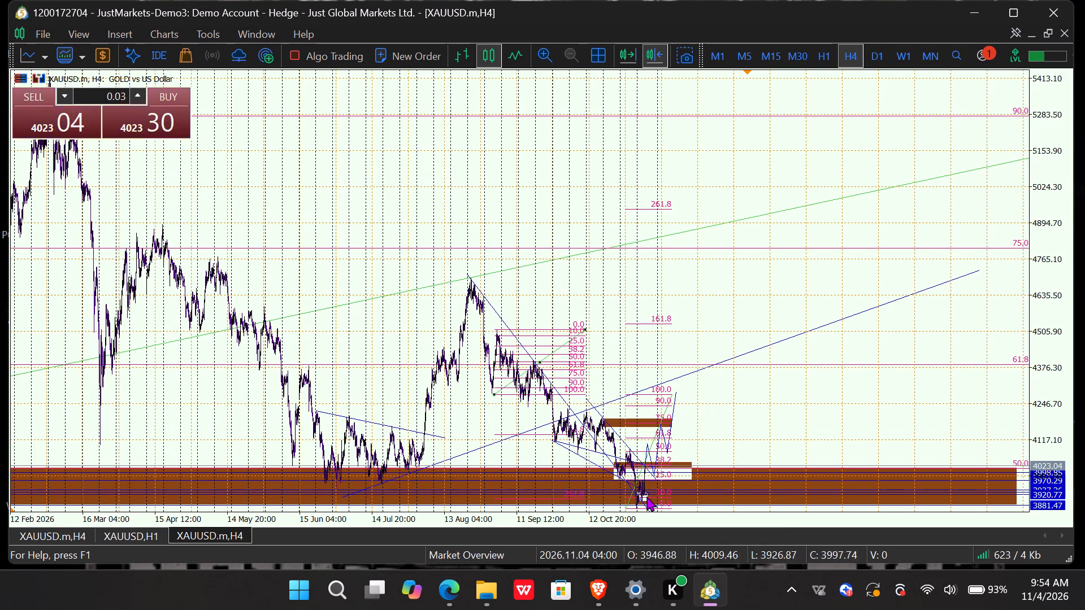
pyautogui.click(645, 498)
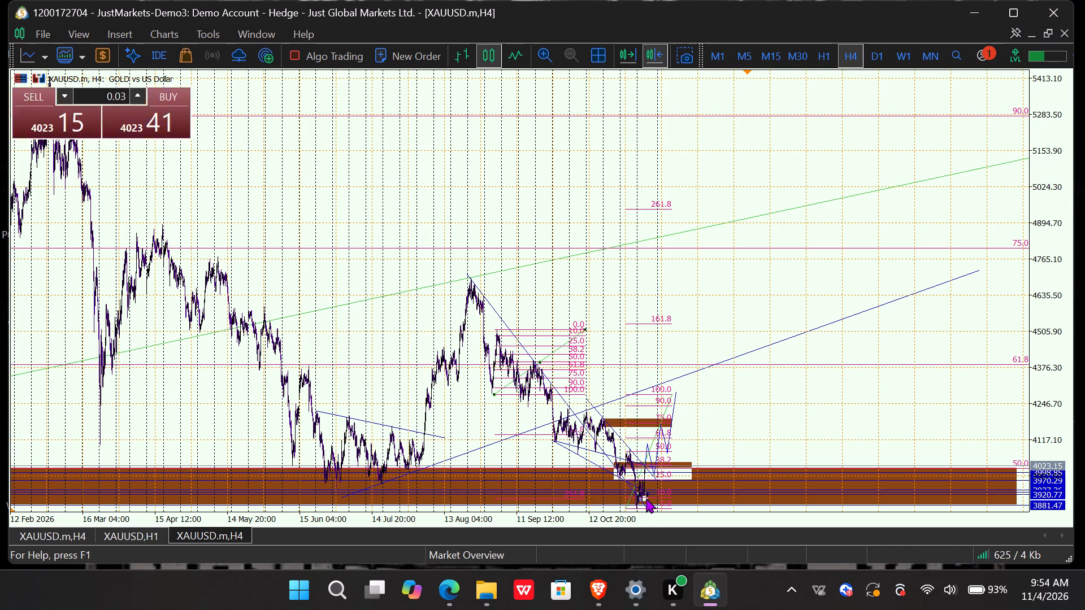
pyautogui.click(645, 499)
pyautogui.click(645, 499)
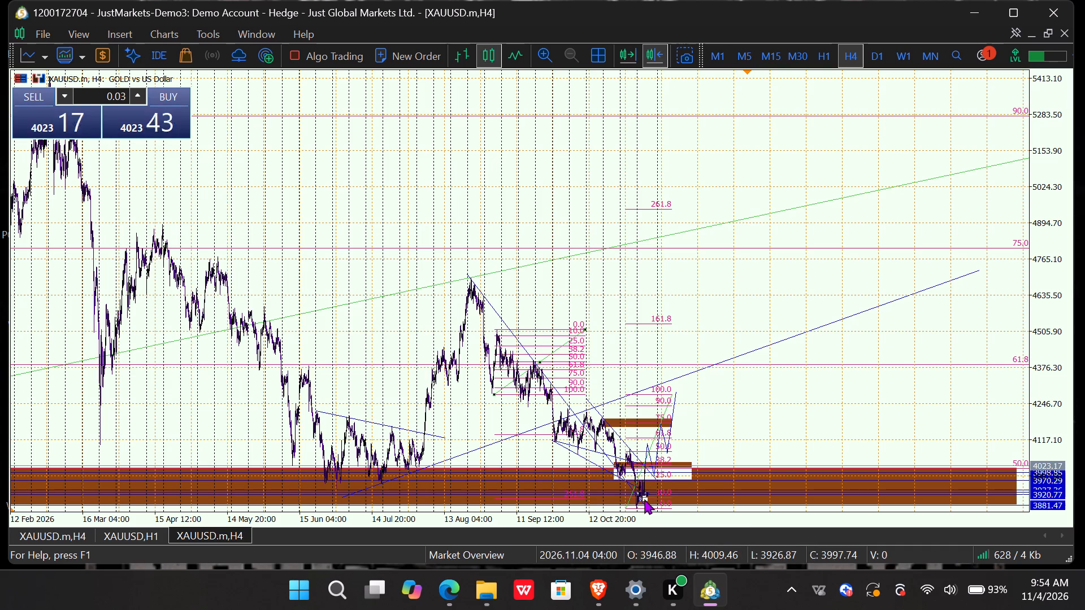
pyautogui.press('Delete')
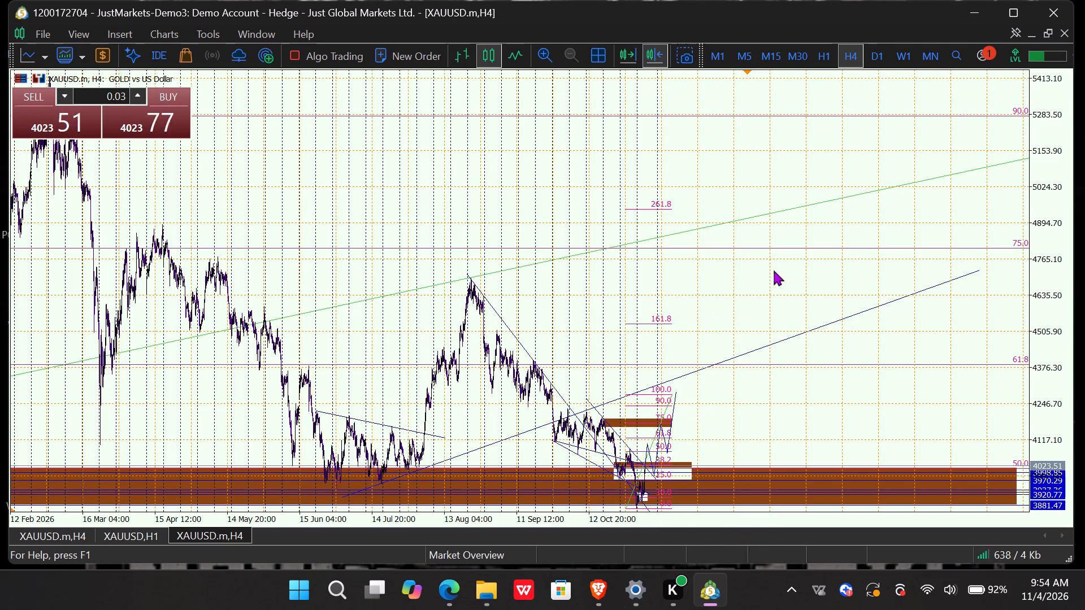
# Examine the longer H4 gold price history back to November 2025 with a compressed price scale.
pyautogui.moveTo(1056, 183); pyautogui.dragTo(1054, 247)
pyautogui.moveTo(750, 240); pyautogui.dragTo(965, 239)
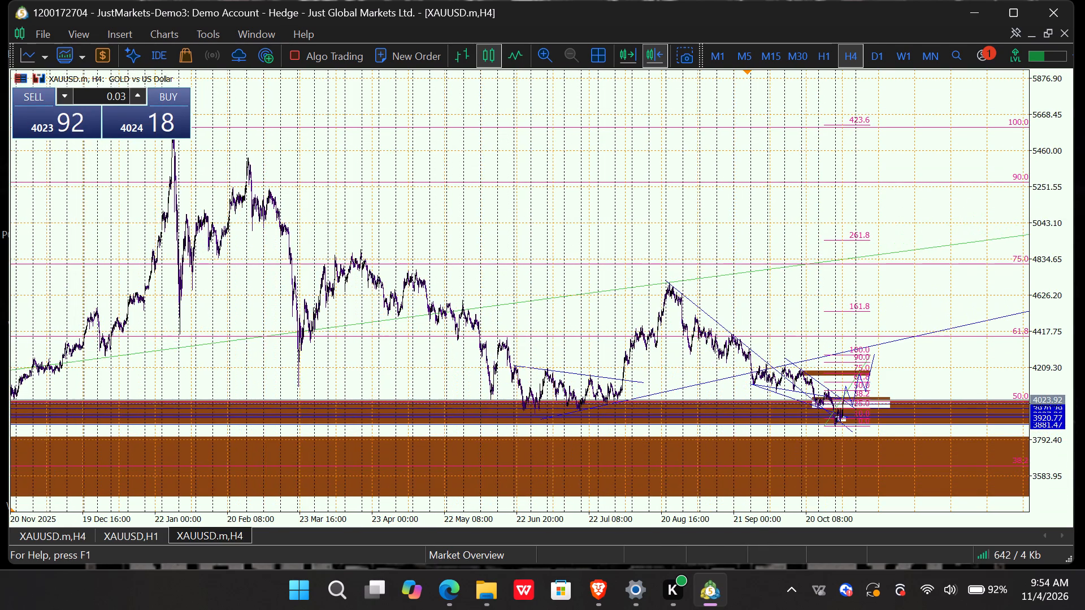
pyautogui.moveTo(965, 239); pyautogui.dragTo(1001, 233)
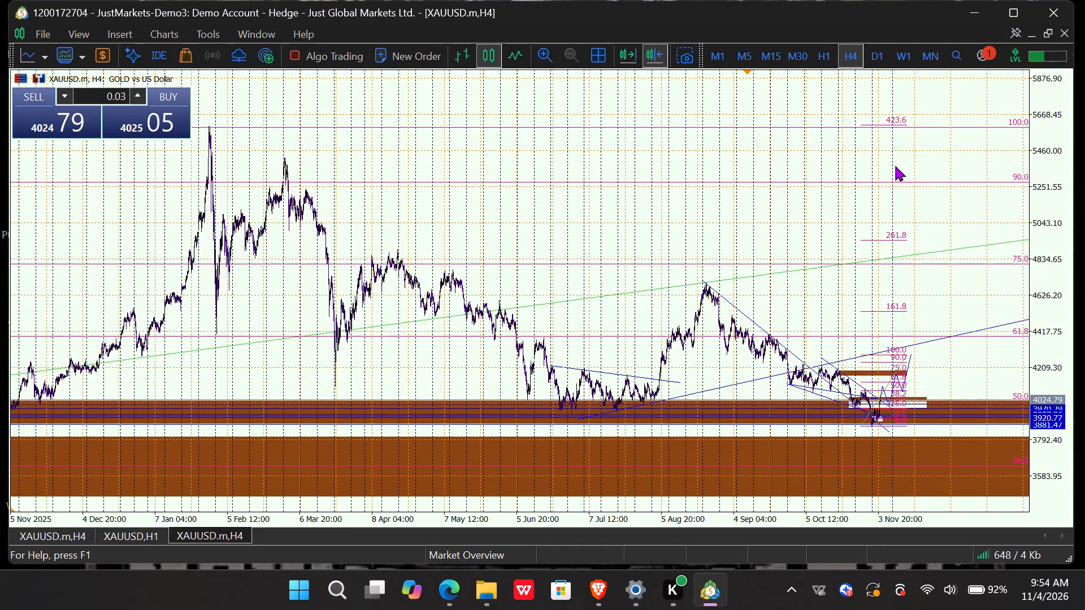
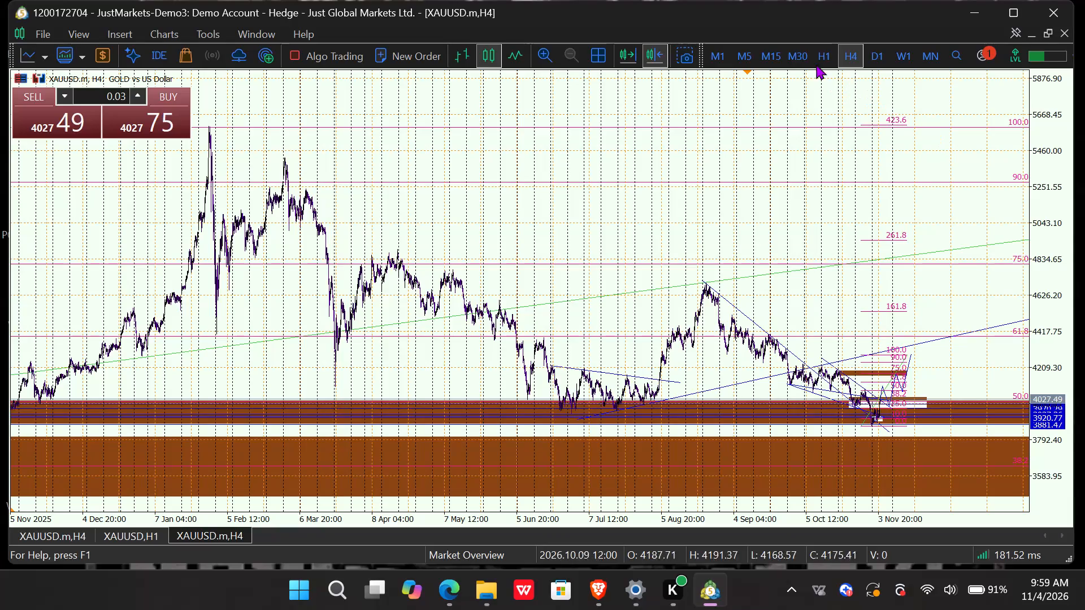
# Switch the chart to the H1 timeframe and return to the latest November prices.
pyautogui.click(822, 56)
pyautogui.moveTo(856, 180); pyautogui.dragTo(0, 95)
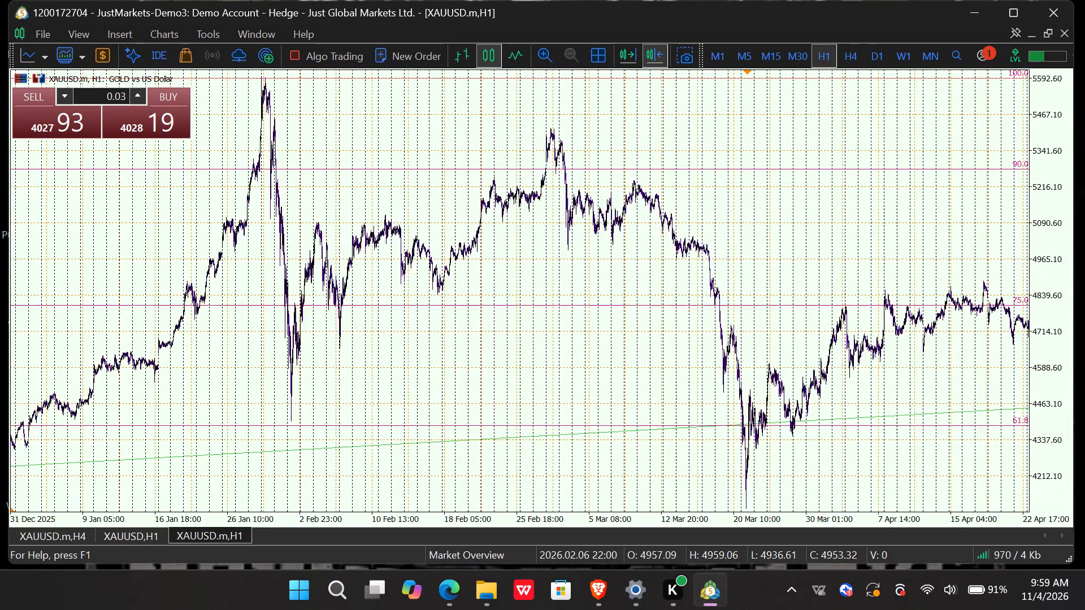
pyautogui.moveTo(0, 95); pyautogui.dragTo(0, 90)
pyautogui.moveTo(740, 240); pyautogui.dragTo(0, 167)
pyautogui.moveTo(670, 278); pyautogui.dragTo(0, 122)
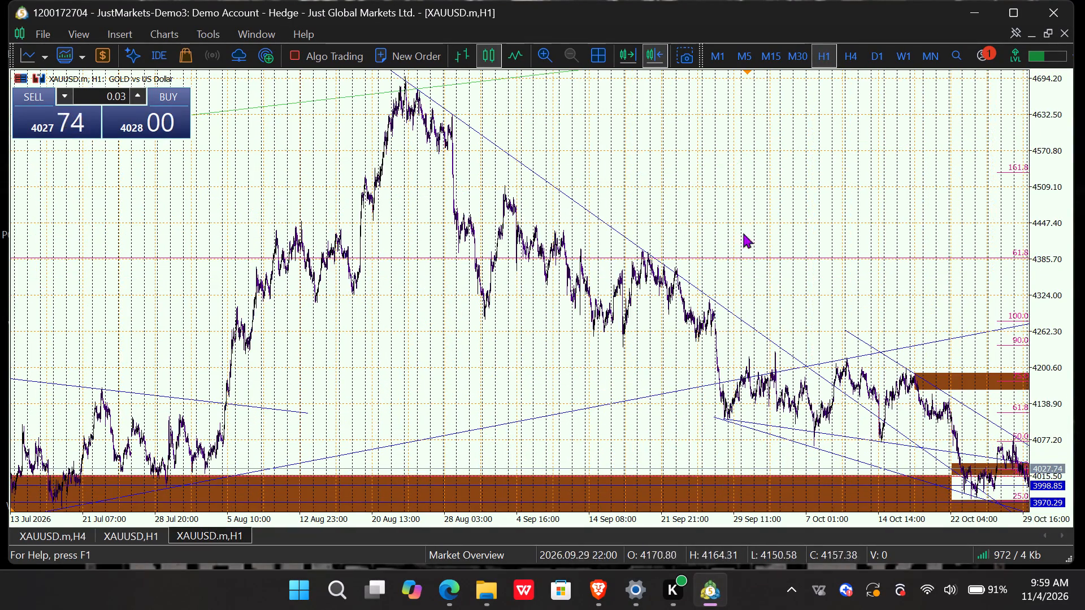
pyautogui.moveTo(806, 233); pyautogui.dragTo(101, 119)
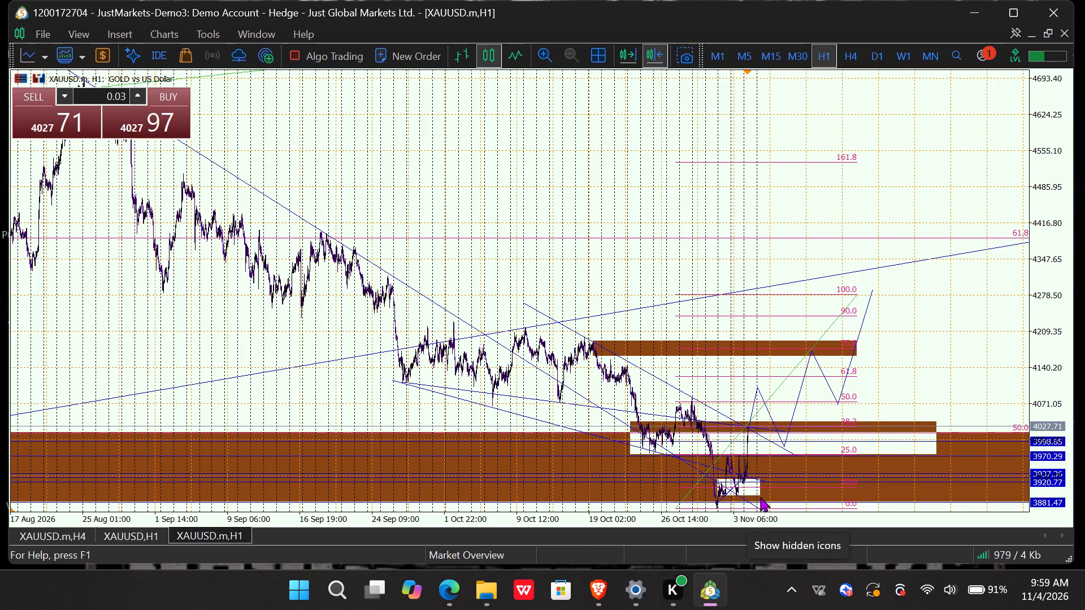
# Reposition the lower falling trendline to run from 22 September near 4148 down past 3 November near 3823.
pyautogui.click(762, 479)
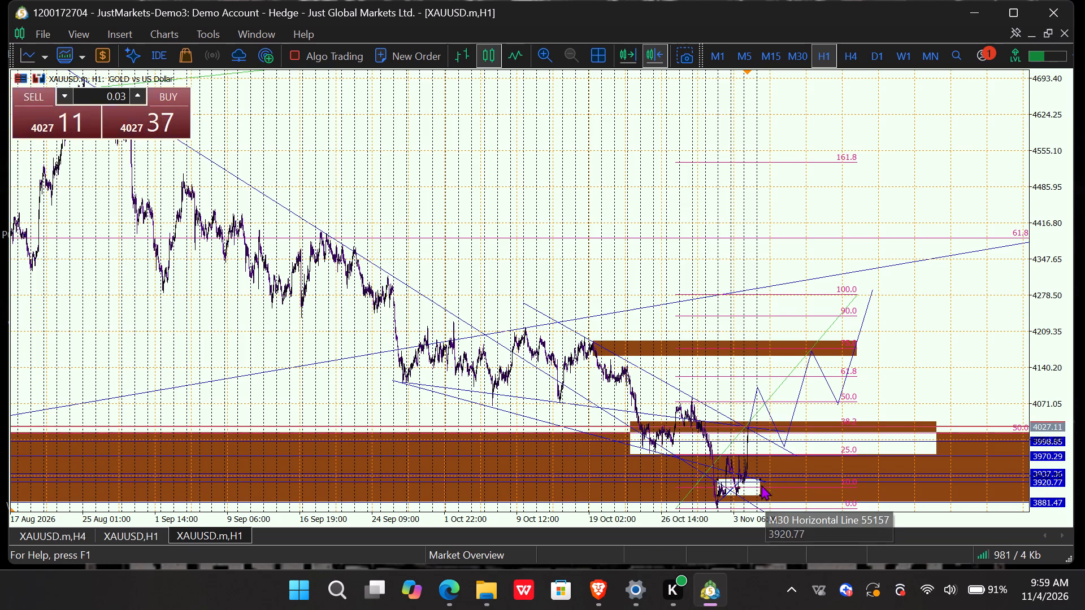
pyautogui.click(759, 489)
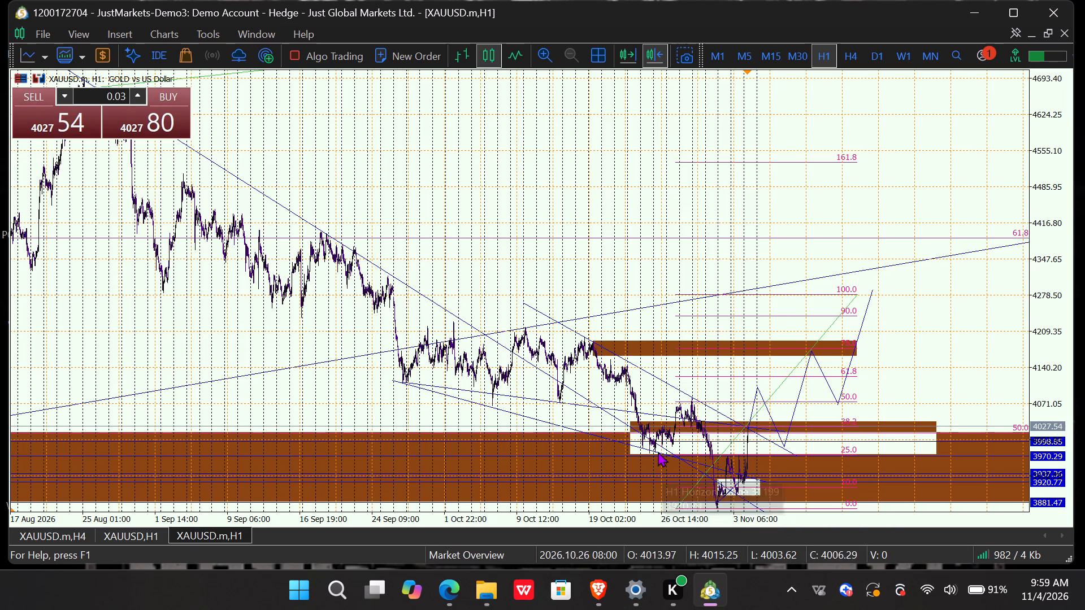
pyautogui.click(658, 451)
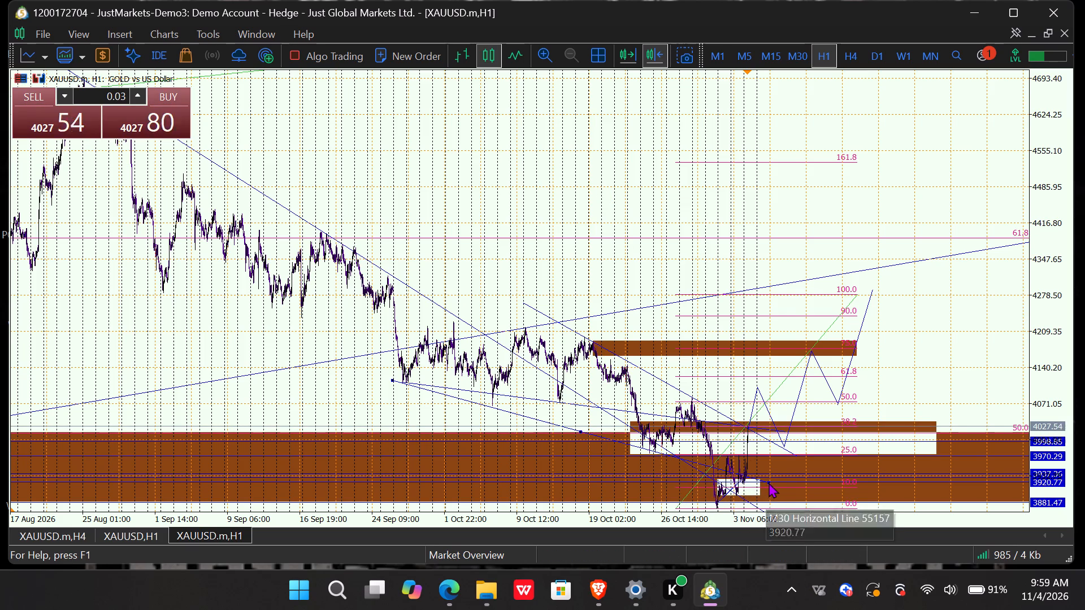
pyautogui.moveTo(769, 482); pyautogui.dragTo(730, 513)
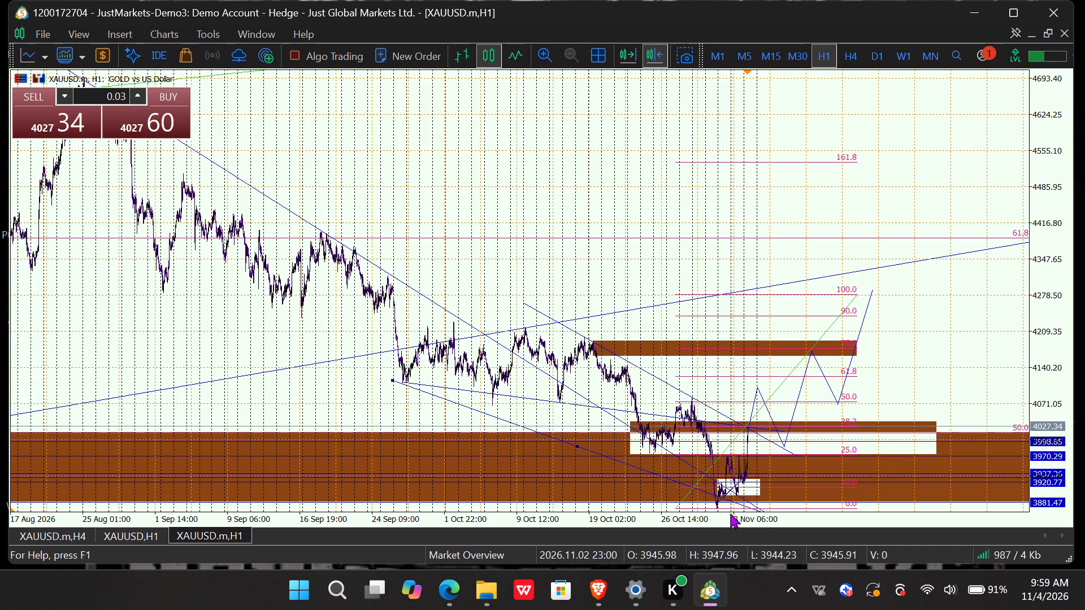
pyautogui.moveTo(730, 513); pyautogui.dragTo(739, 504)
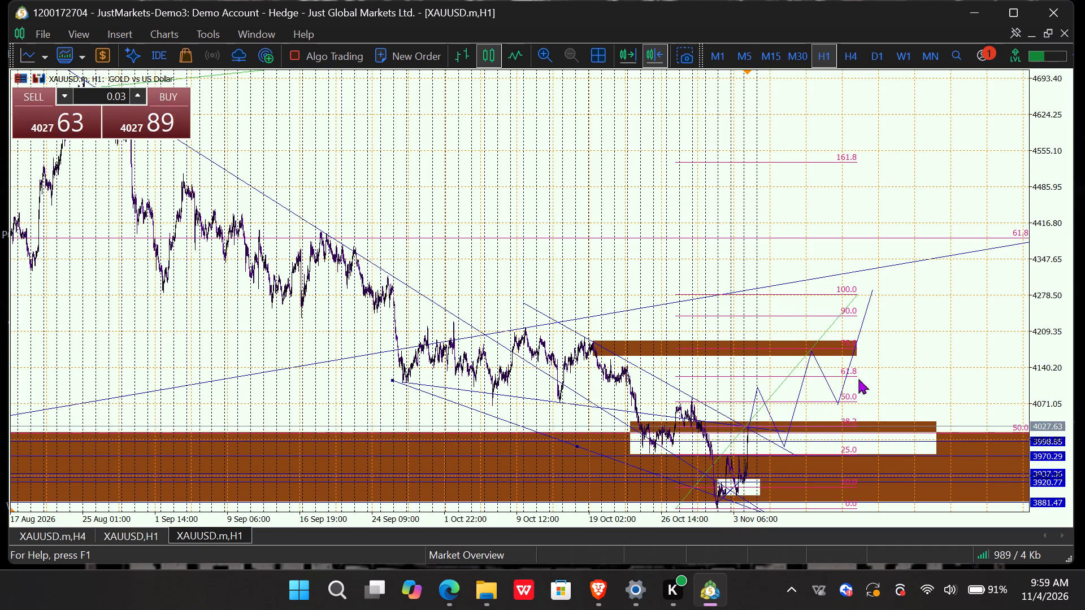
pyautogui.moveTo(1032, 191); pyautogui.dragTo(1034, 219)
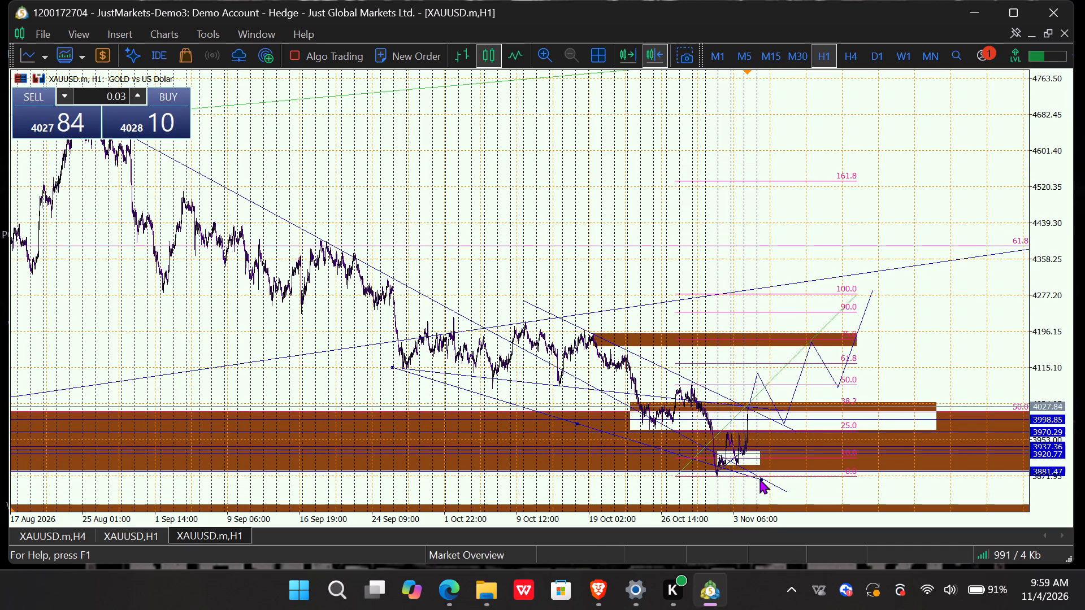
pyautogui.moveTo(759, 478); pyautogui.dragTo(780, 498)
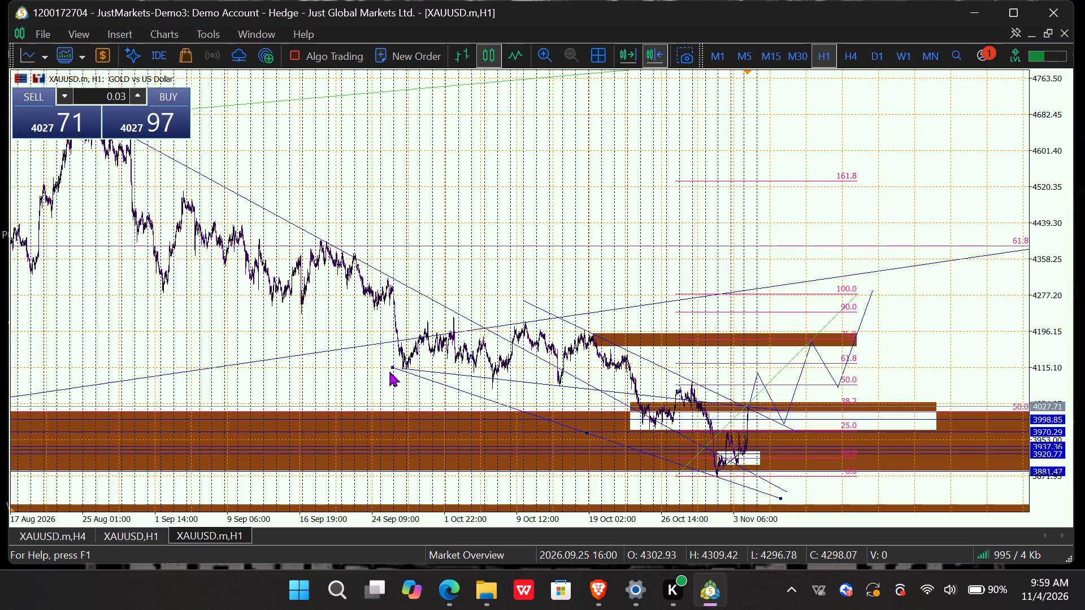
pyautogui.moveTo(391, 368); pyautogui.dragTo(377, 357)
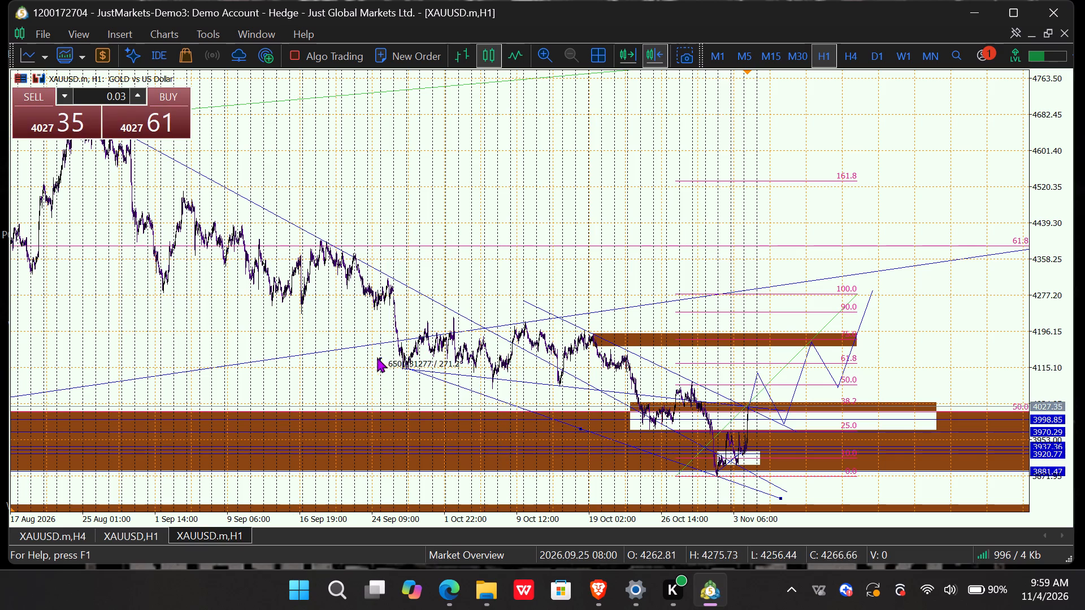
pyautogui.moveTo(377, 357); pyautogui.dragTo(351, 354)
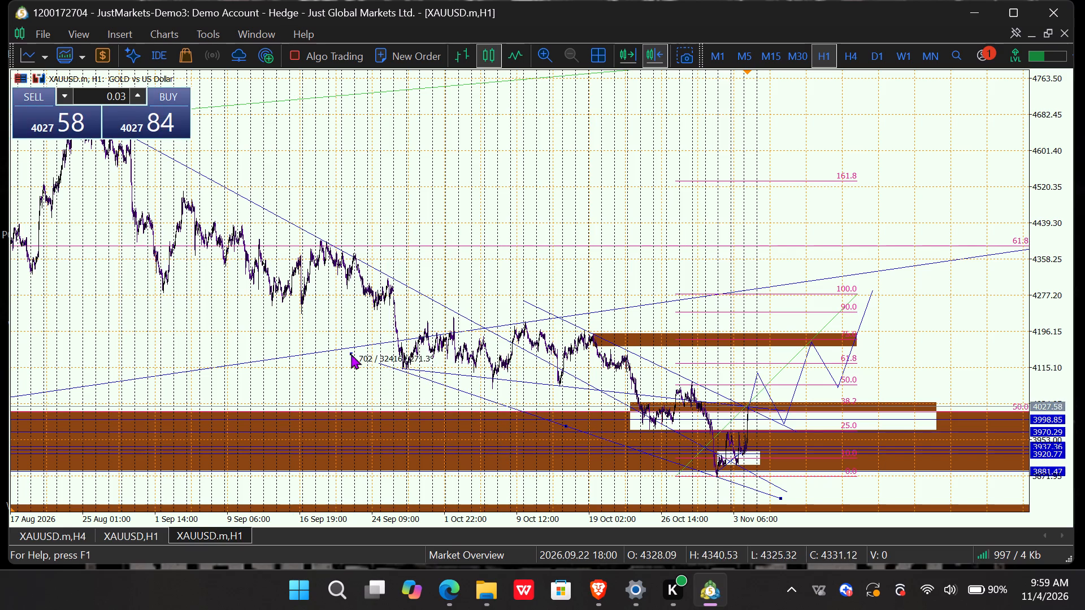
pyautogui.moveTo(351, 354); pyautogui.dragTo(353, 352)
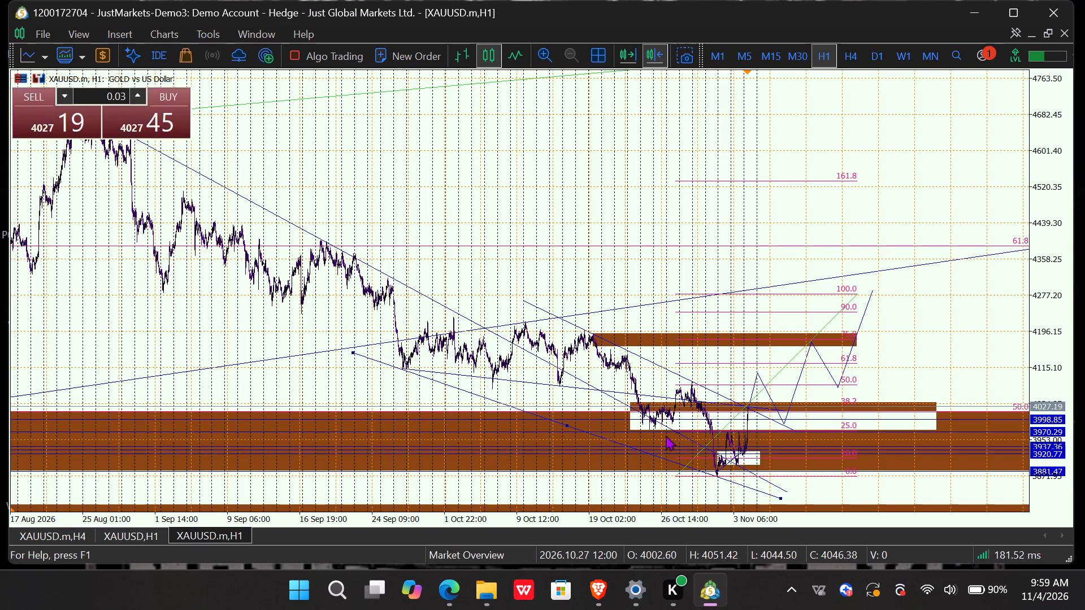
pyautogui.click(740, 483)
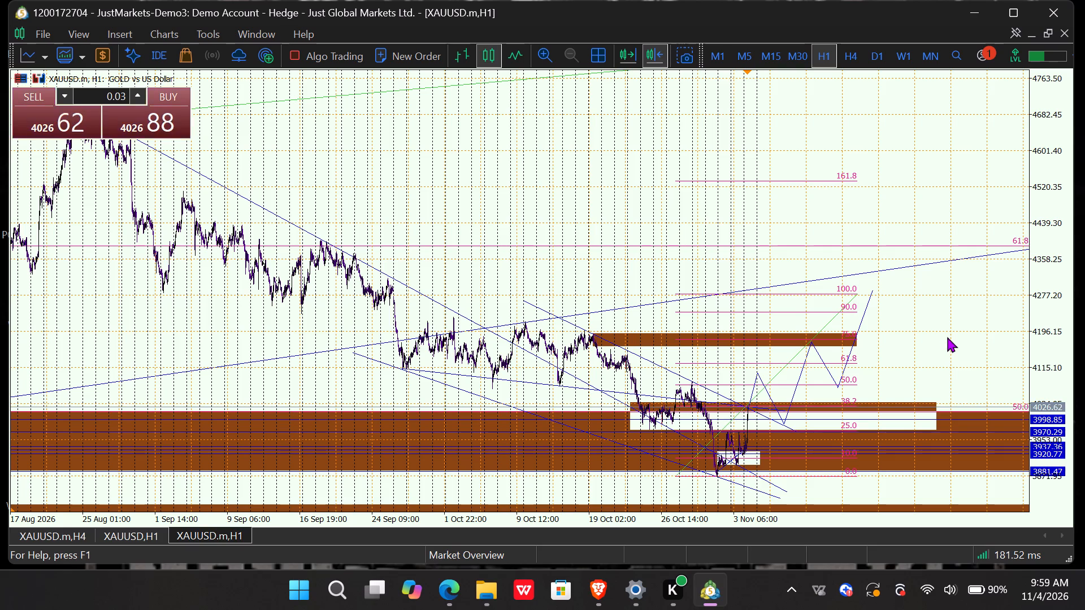
# Examine H1 price action since 15 October against the falling trendlines, zones and projected path.
pyautogui.click(1050, 311)
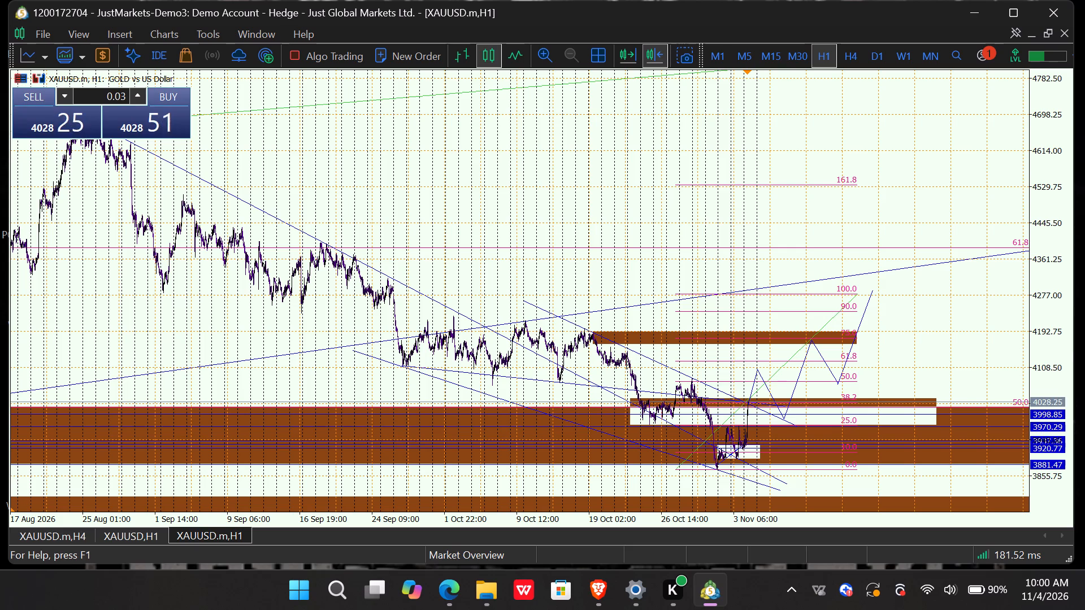
pyautogui.keyDown('ctrl'); pyautogui.scroll(3, 1043, 315); pyautogui.keyUp('ctrl')
pyautogui.keyDown('ctrl'); pyautogui.scroll(-2, 1043, 315); pyautogui.keyUp('ctrl')
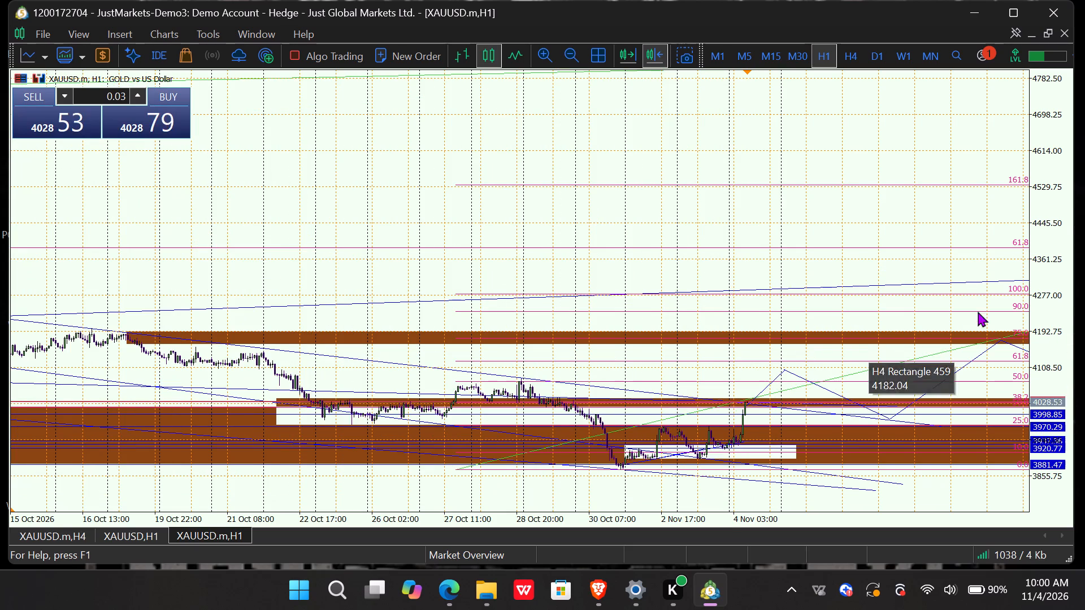
pyautogui.moveTo(1047, 335); pyautogui.dragTo(1043, 228)
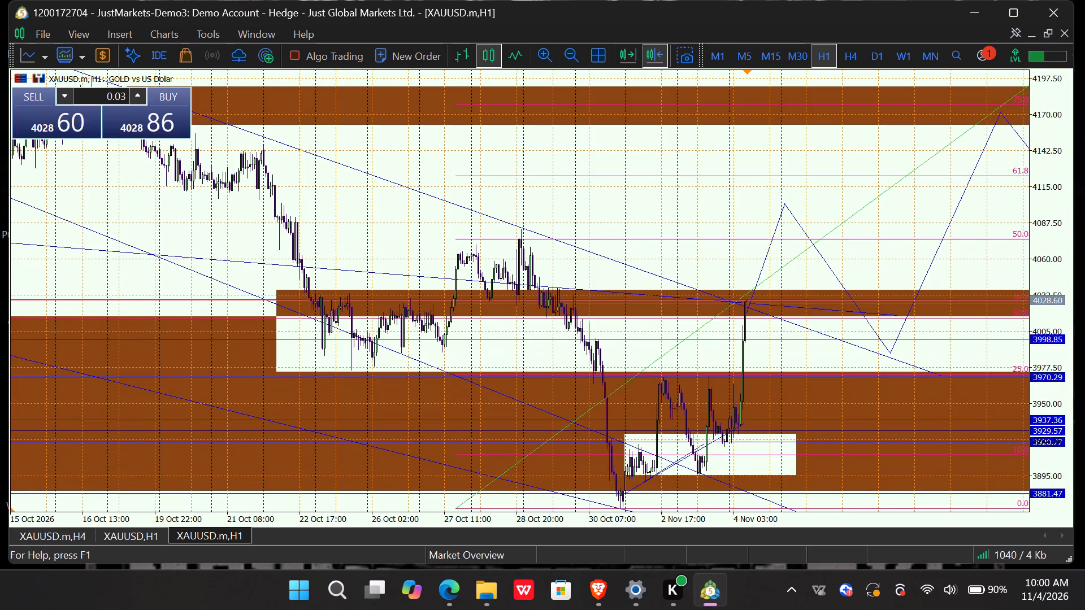
pyautogui.moveTo(1043, 228); pyautogui.dragTo(1044, 226)
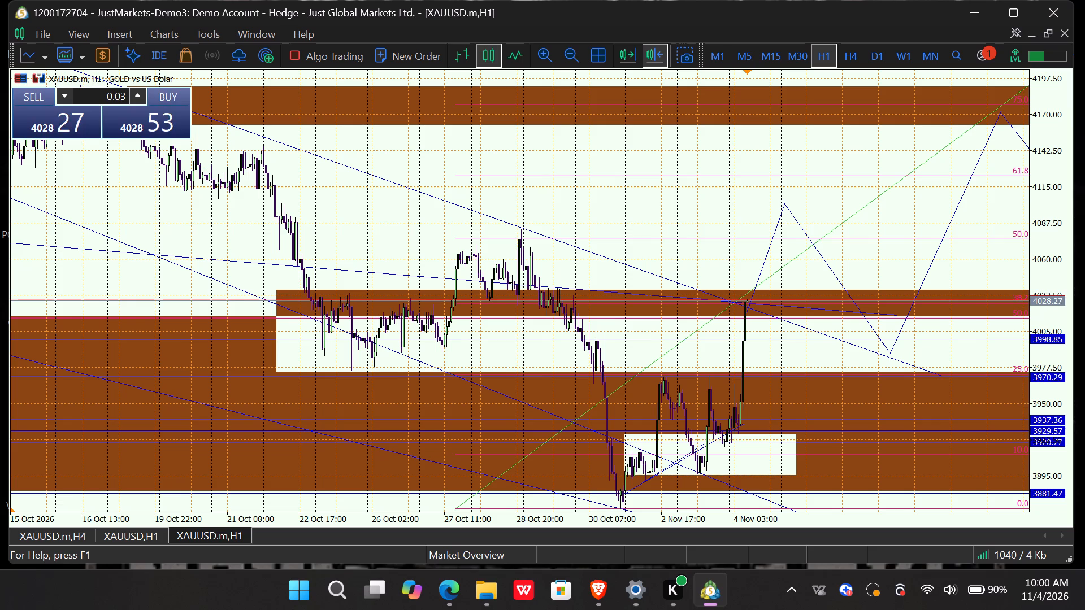
pyautogui.moveTo(1044, 226); pyautogui.dragTo(1044, 240)
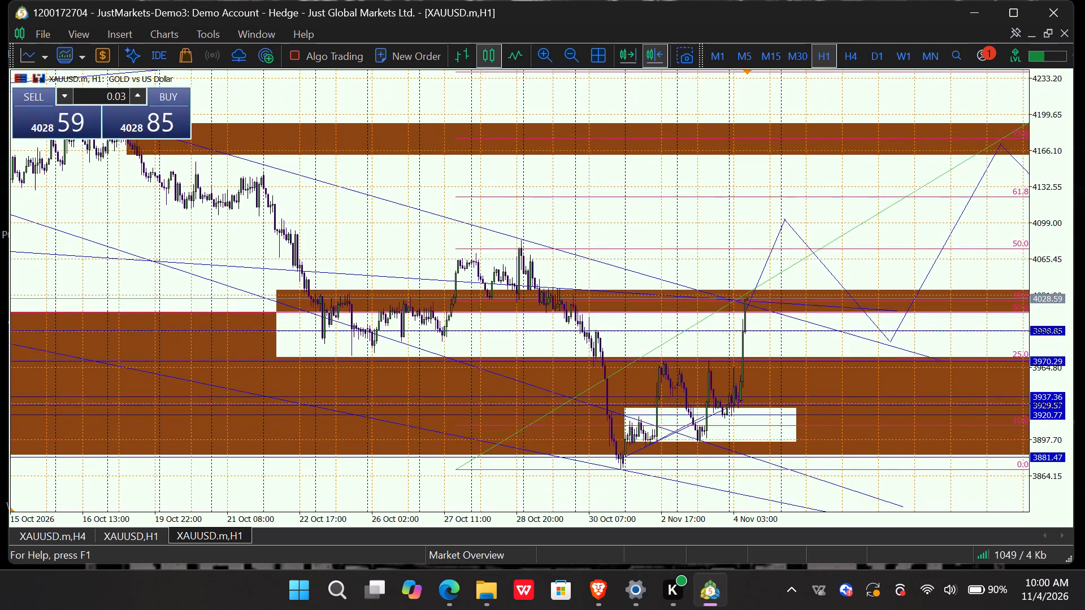
pyautogui.moveTo(1044, 240); pyautogui.dragTo(1044, 247)
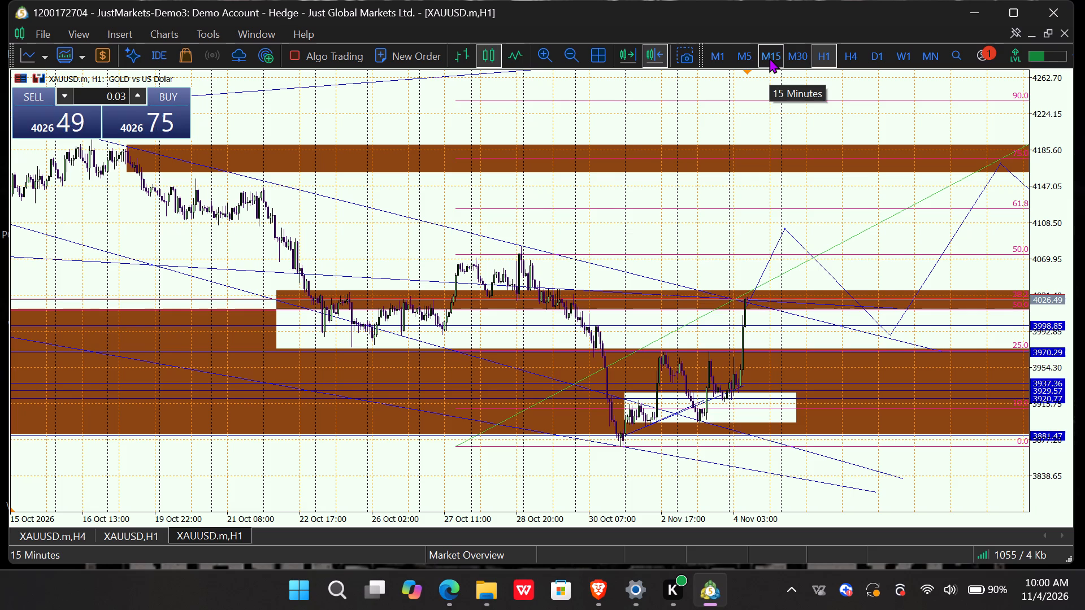
# Switch the chart to H4 and delete the Fibonacci retracement drawn over the zigzag projection.
pyautogui.click(849, 56)
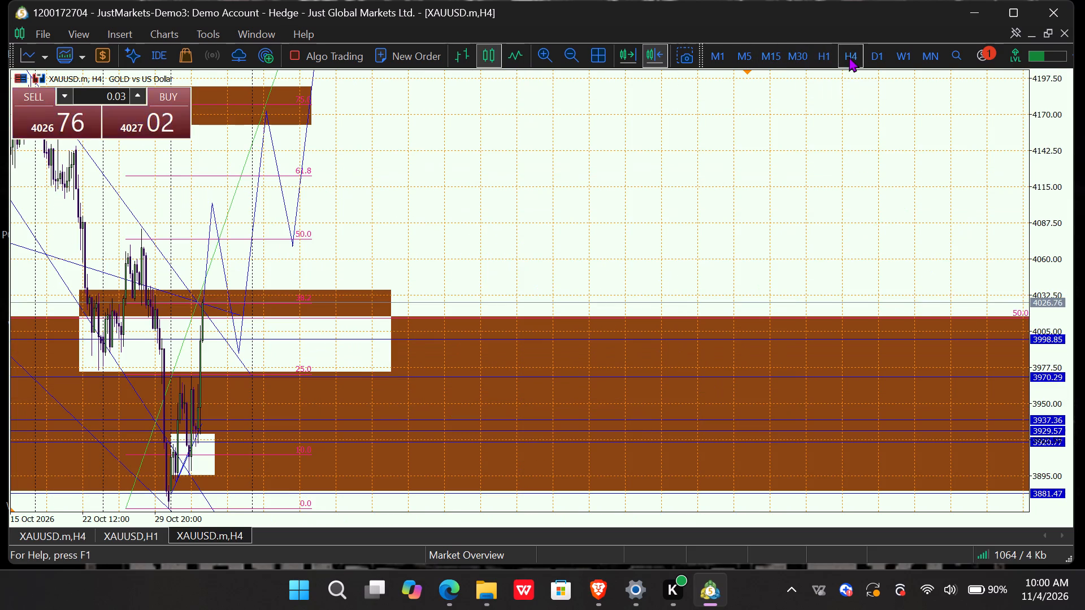
pyautogui.moveTo(537, 210); pyautogui.dragTo(1005, 194)
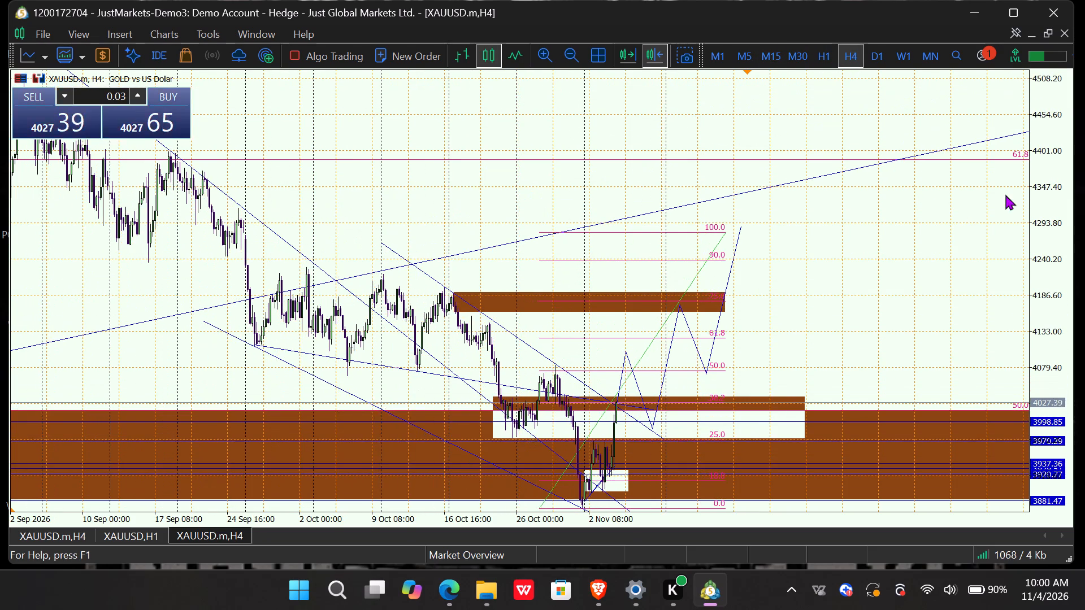
pyautogui.click(753, 294)
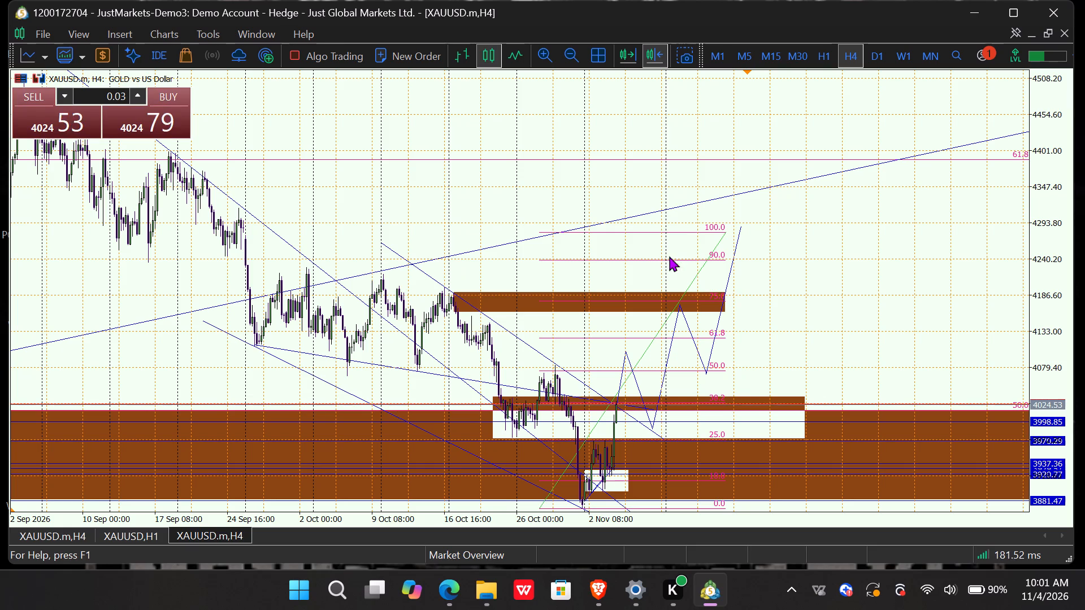
pyautogui.click(696, 269)
pyautogui.press('Delete')
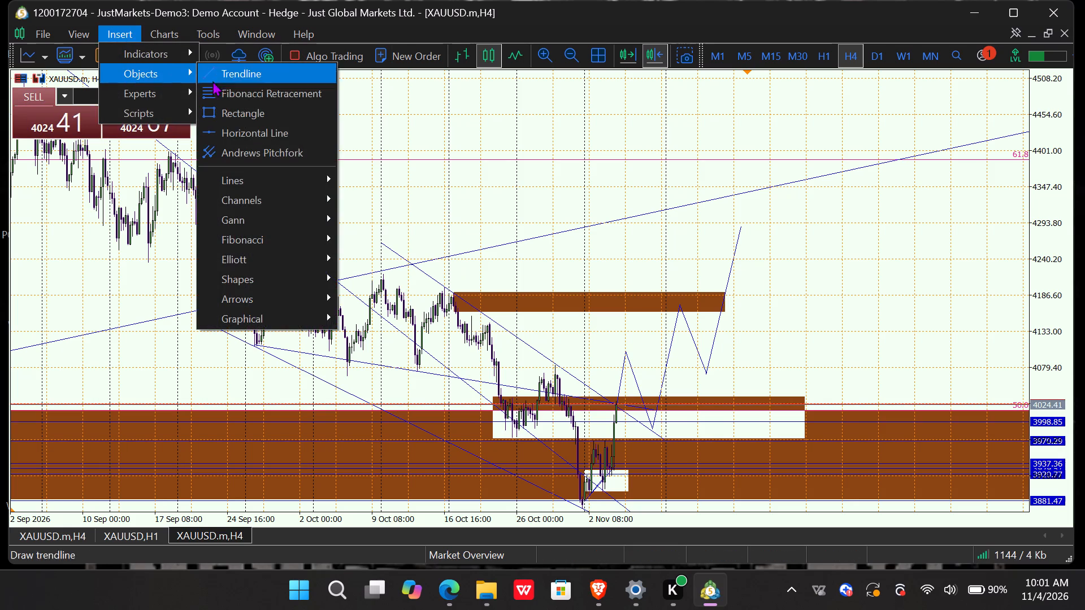
# Draw a Fibonacci retracement with 100.0 at the late-September high near 4315 and 0.0 at the late-October low near 3872.
pyautogui.click(225, 99)
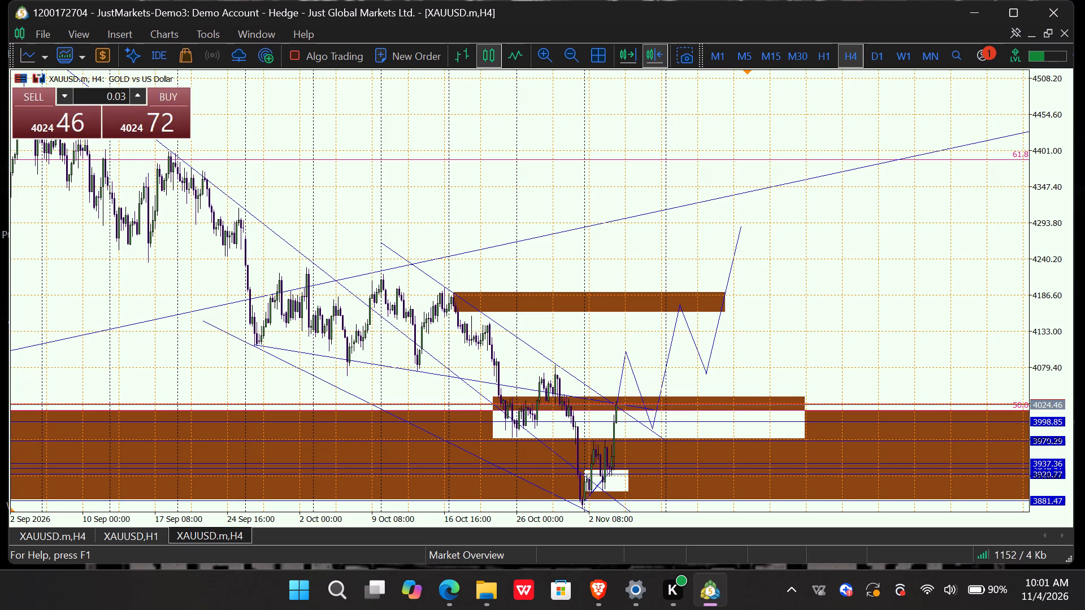
pyautogui.moveTo(828, 208); pyautogui.dragTo(223, 398)
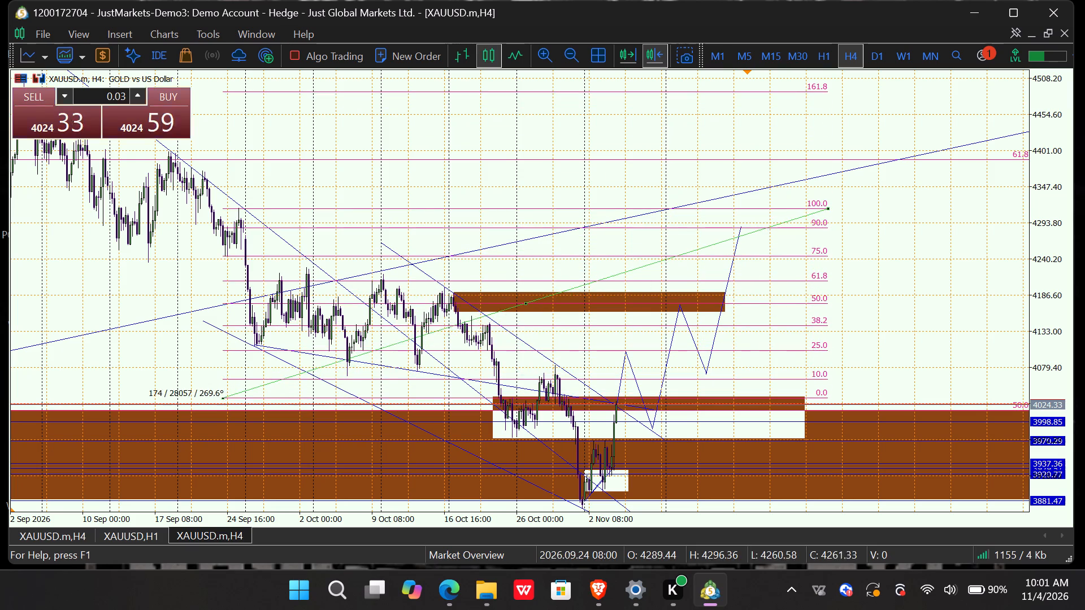
pyautogui.moveTo(223, 398); pyautogui.dragTo(192, 508)
pyautogui.click(620, 419)
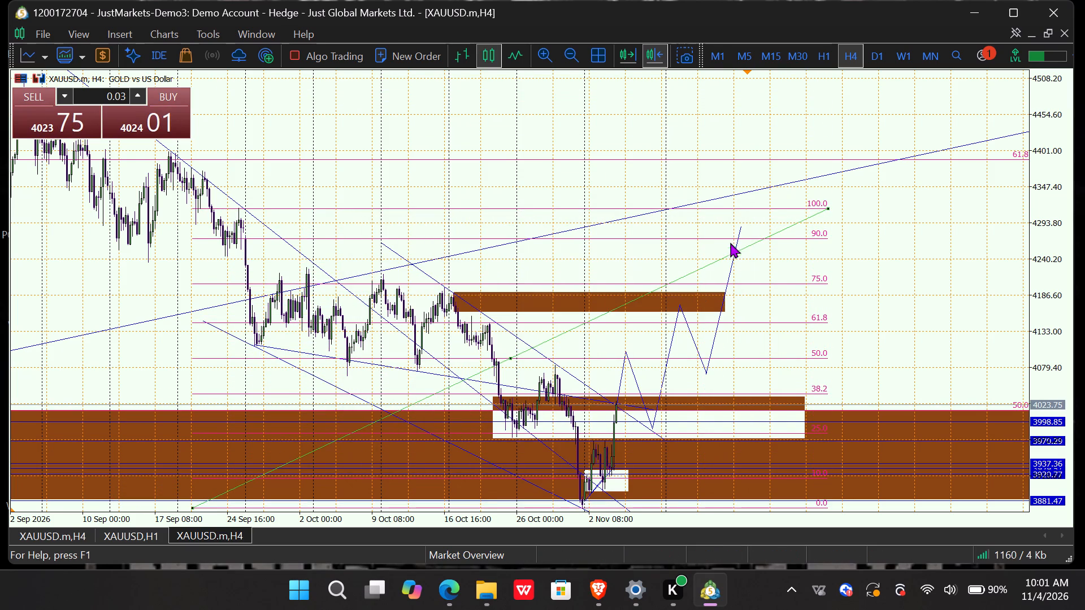
pyautogui.click(774, 230)
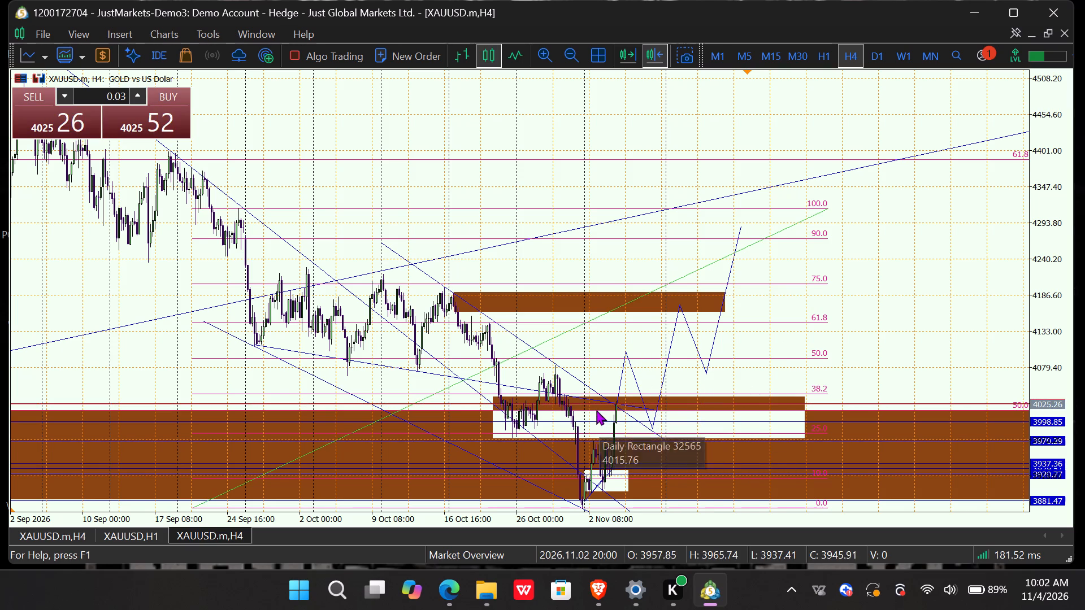
# Raise the projected path's first peak to about 4110, keeping its rising and falling trendlines joined.
pyautogui.click(620, 365)
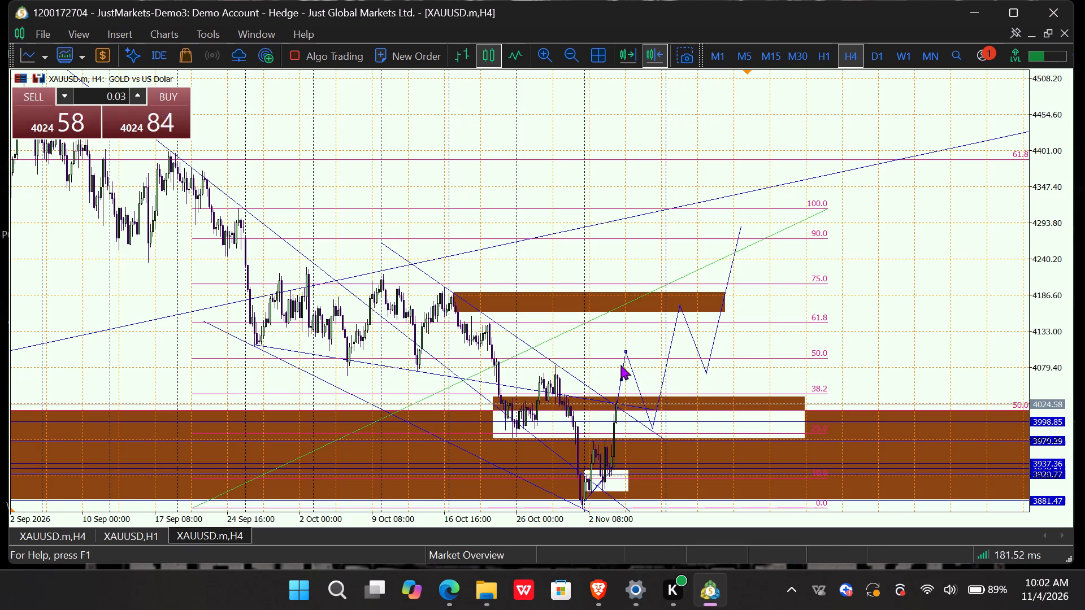
pyautogui.moveTo(625, 350); pyautogui.dragTo(625, 345)
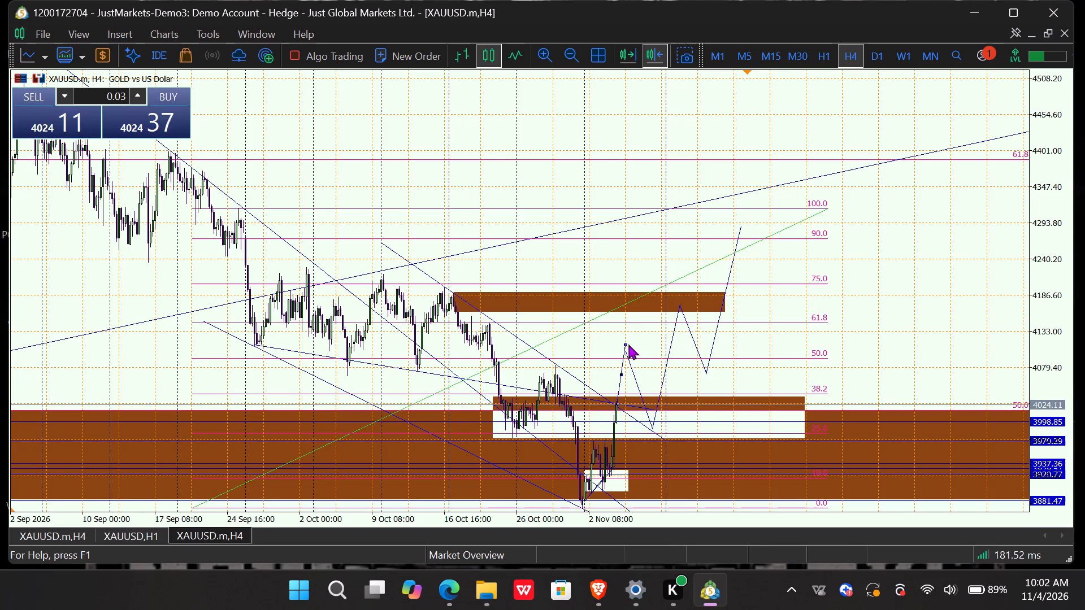
pyautogui.click(636, 368)
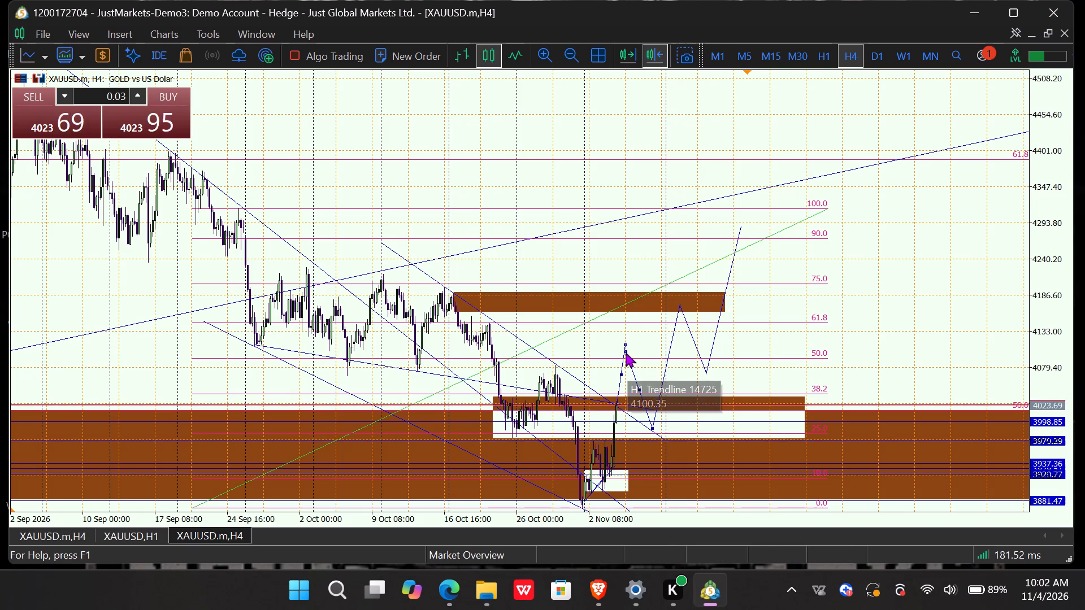
pyautogui.click(625, 350)
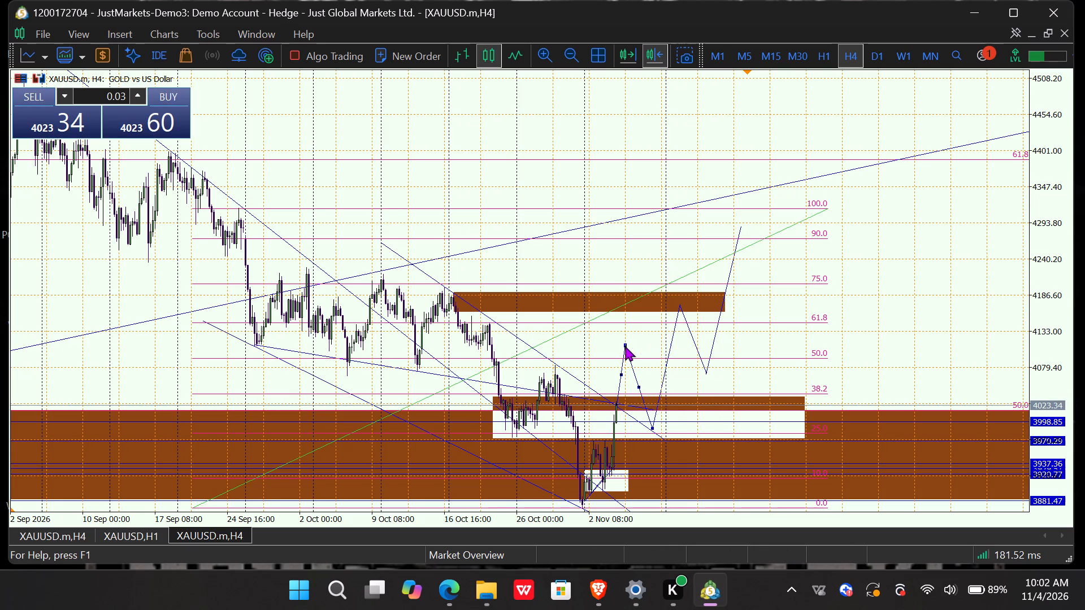
pyautogui.click(633, 368)
pyautogui.click(621, 365)
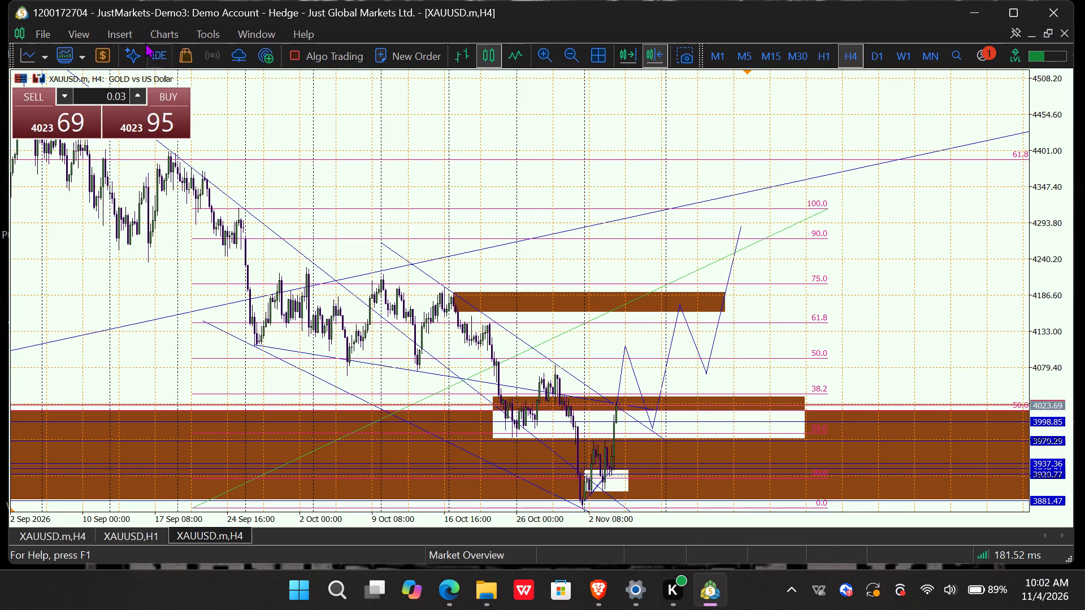
# Draw a rectangle zone between about 4106 and 4127, from the 21 October candles to beyond the projected path.
pyautogui.click(121, 35)
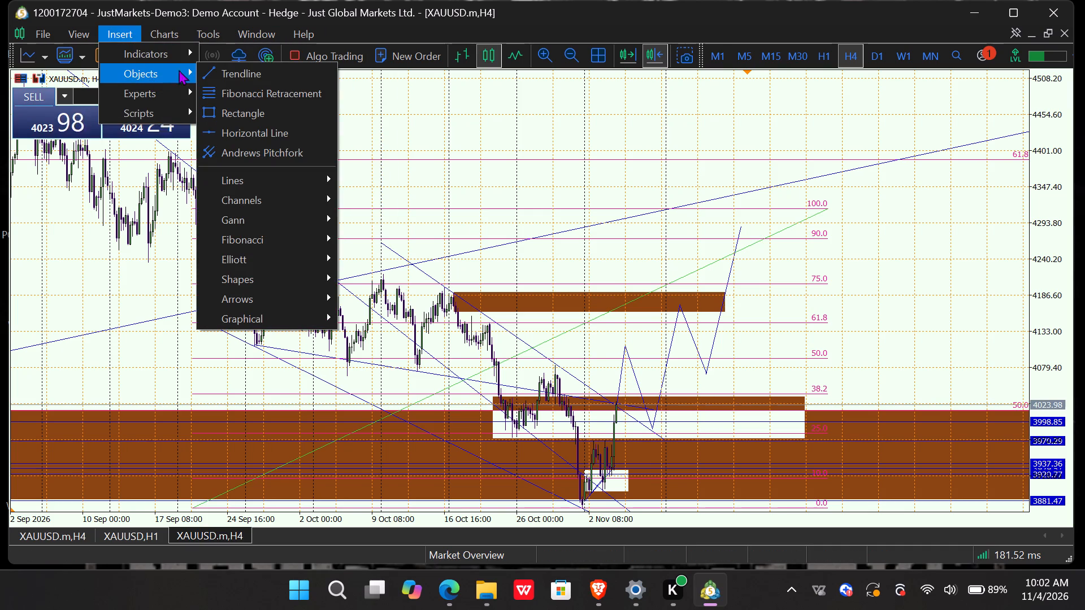
pyautogui.click(215, 112)
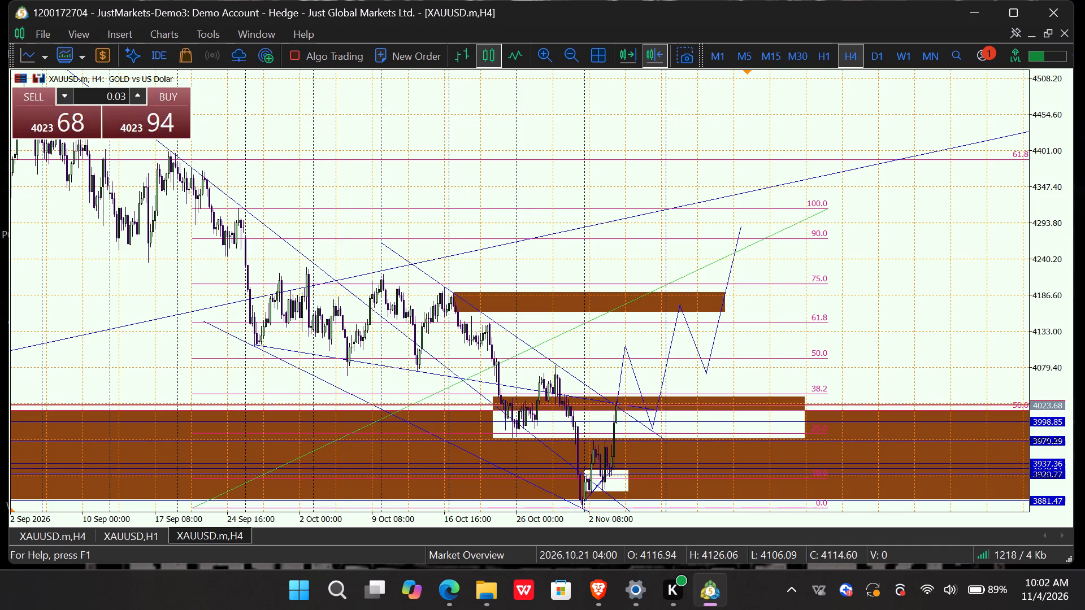
pyautogui.moveTo(493, 336); pyautogui.dragTo(478, 337)
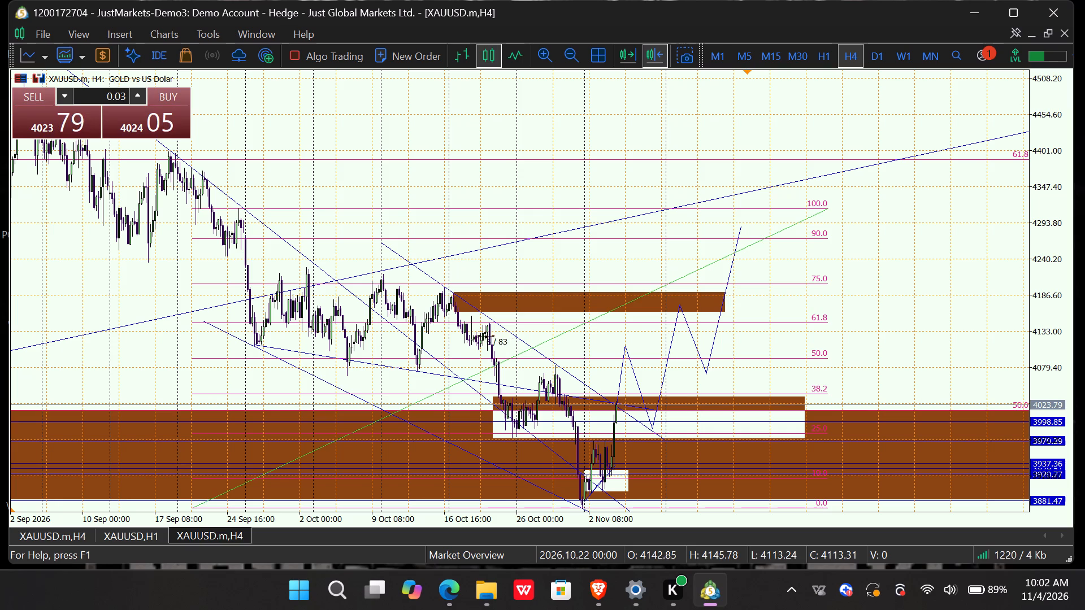
pyautogui.moveTo(478, 337); pyautogui.dragTo(476, 349)
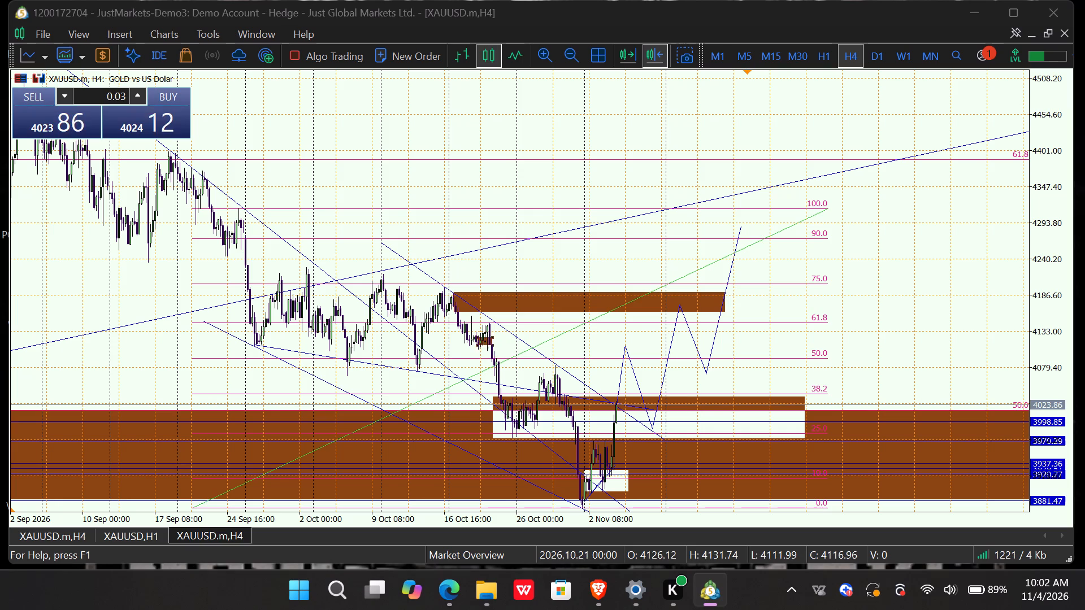
pyautogui.click(617, 420)
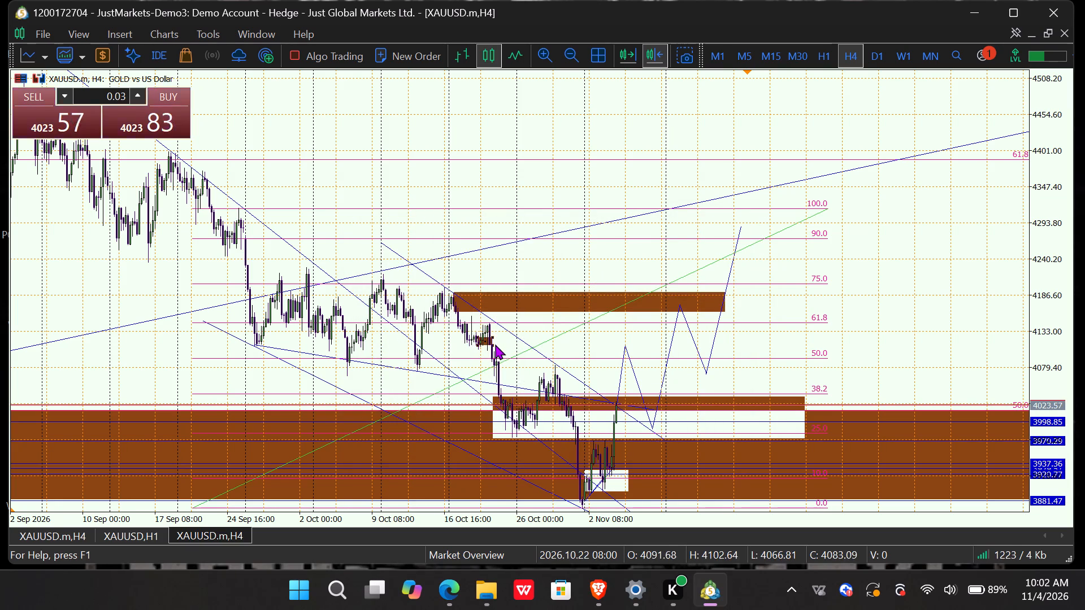
pyautogui.moveTo(492, 345); pyautogui.dragTo(501, 348)
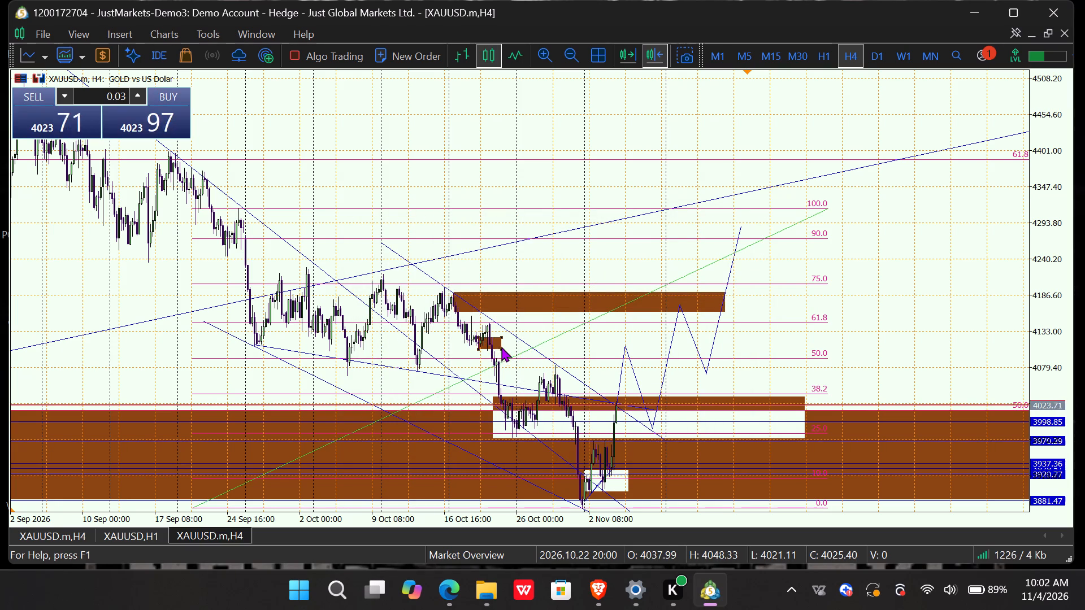
pyautogui.moveTo(501, 349); pyautogui.dragTo(652, 353)
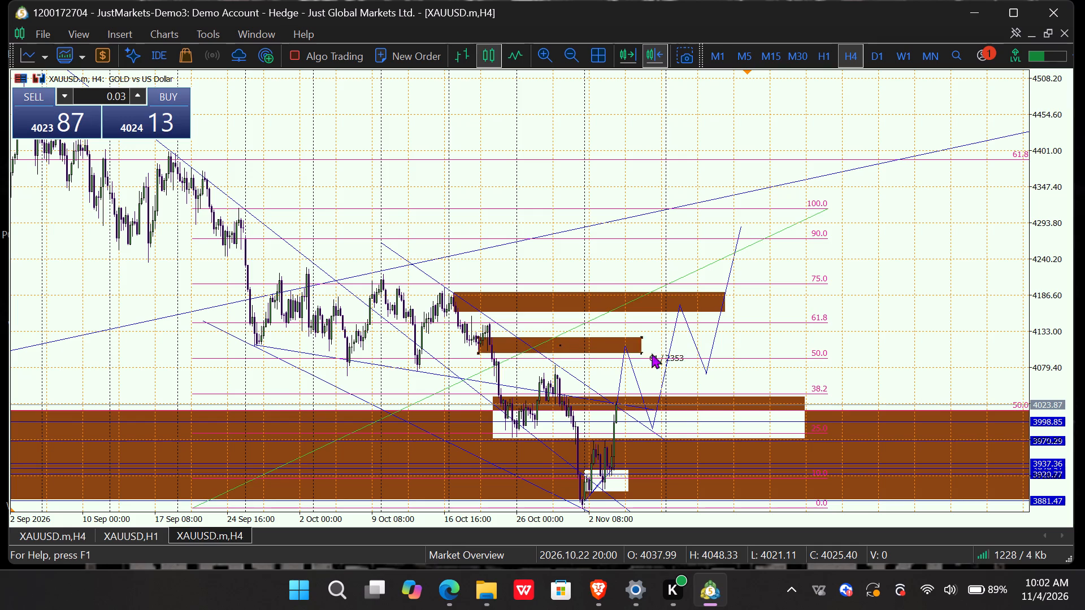
pyautogui.moveTo(652, 353); pyautogui.dragTo(811, 351)
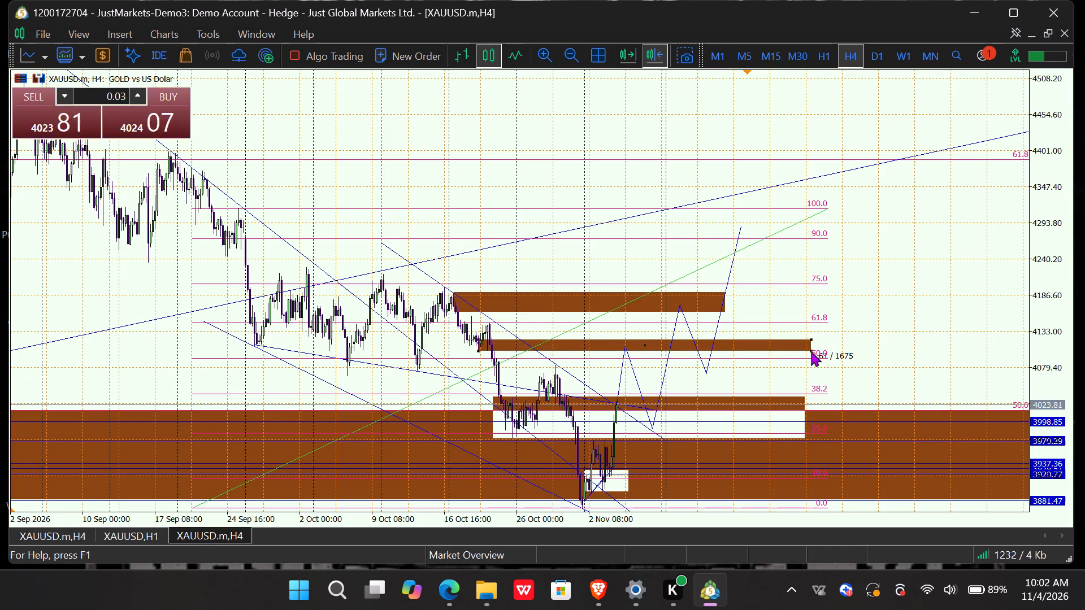
pyautogui.moveTo(811, 351); pyautogui.dragTo(812, 350)
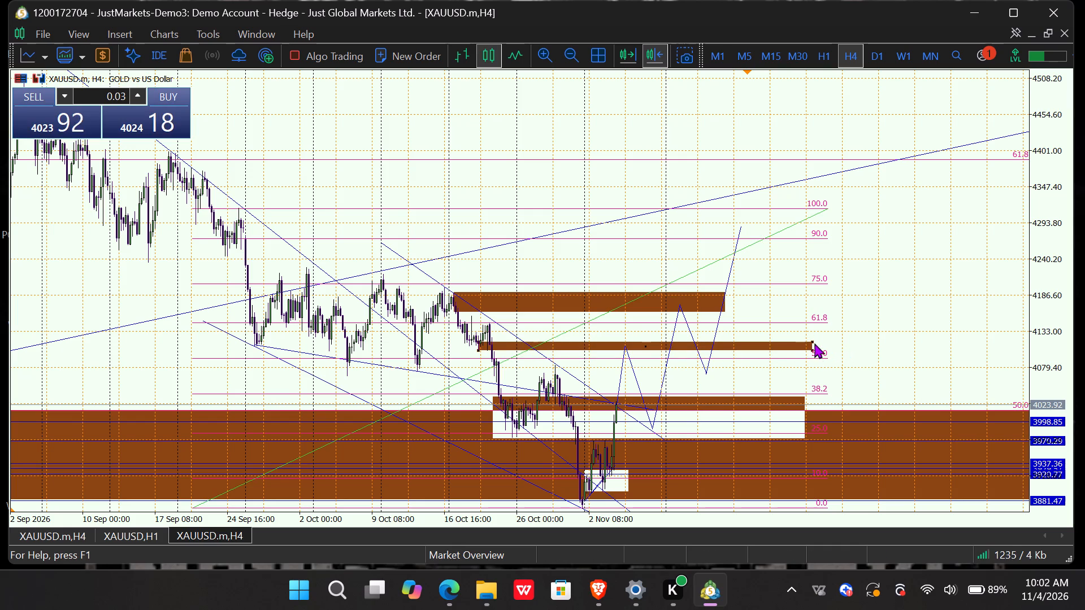
pyautogui.moveTo(811, 341); pyautogui.dragTo(815, 335)
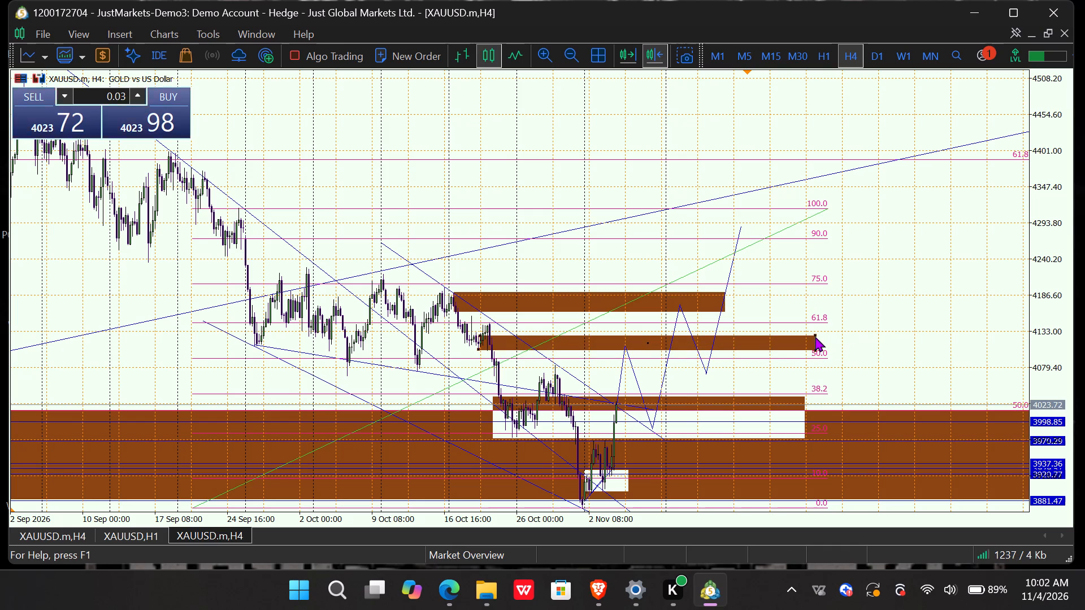
# Extend the new zone's start back to about 15 October, keeping it level with the projected path's first peak.
pyautogui.moveTo(481, 350); pyautogui.dragTo(461, 348)
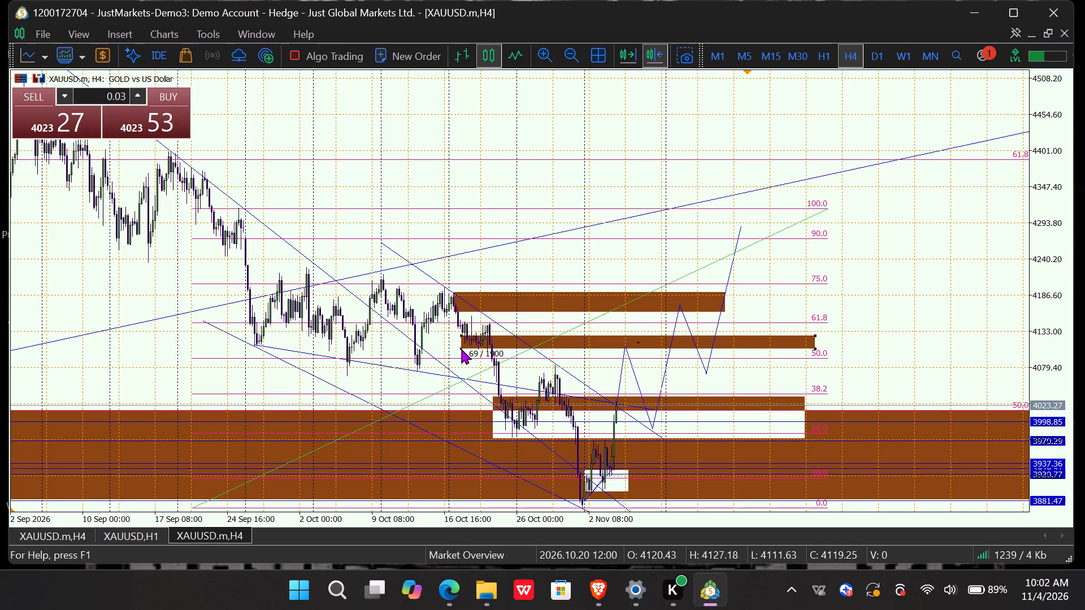
pyautogui.moveTo(461, 348); pyautogui.dragTo(457, 350)
pyautogui.click(458, 328)
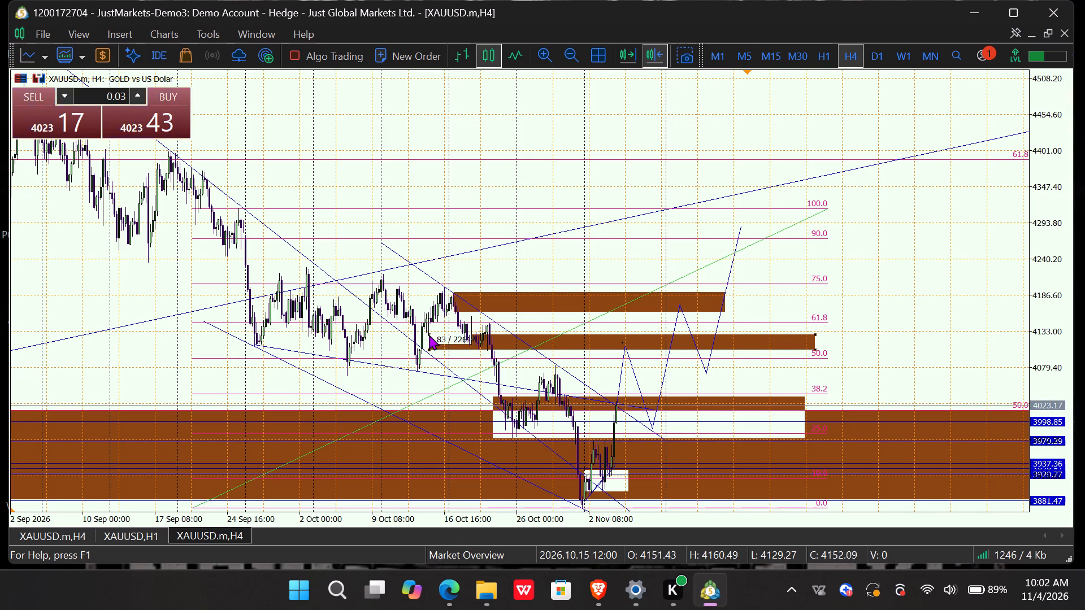
pyautogui.click(431, 331)
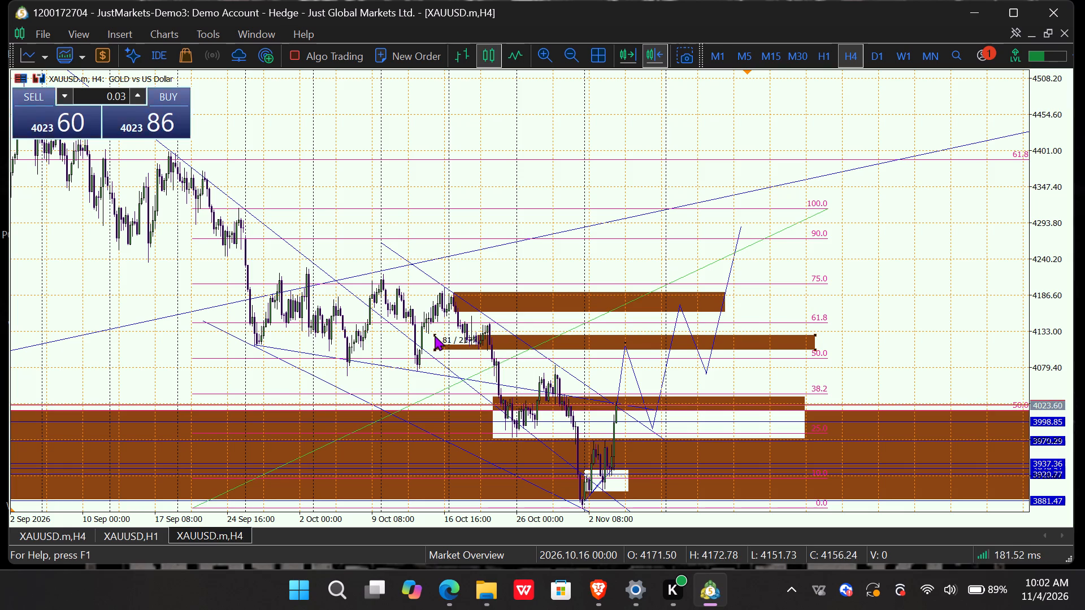
pyautogui.click(626, 343)
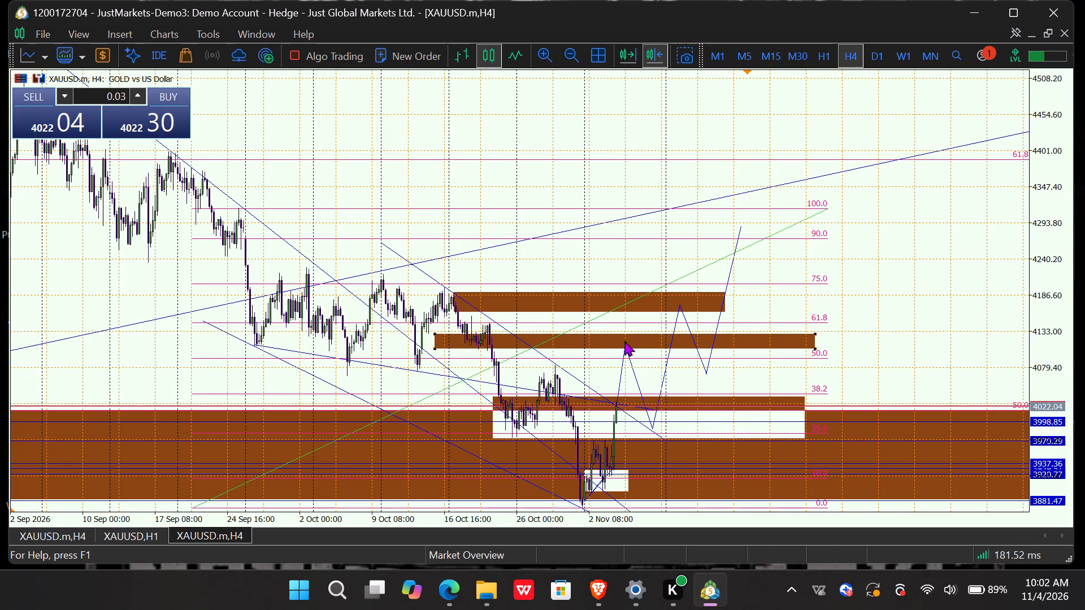
pyautogui.click(624, 341)
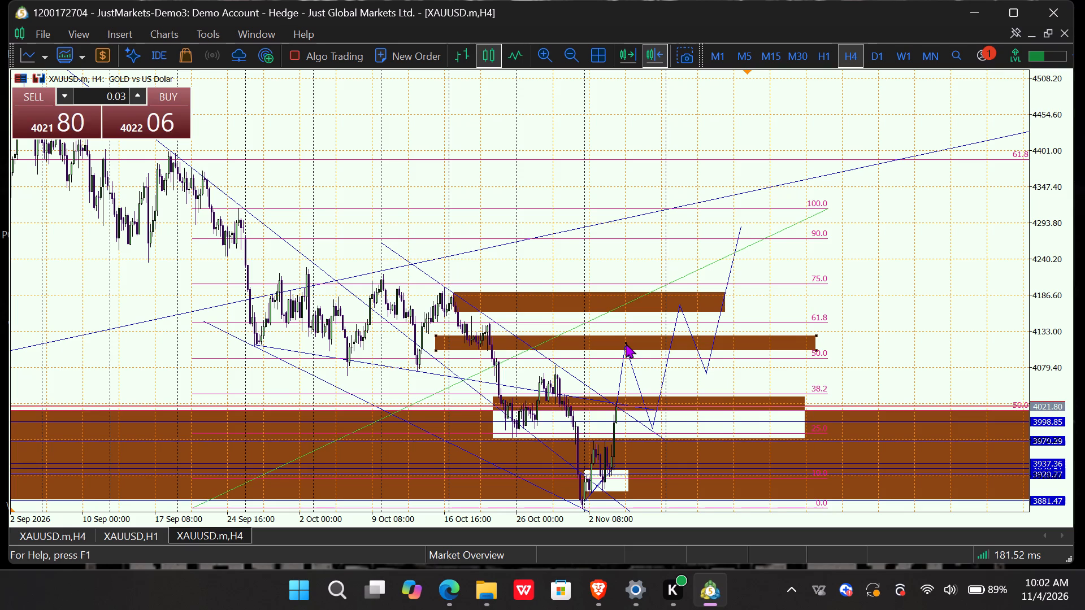
pyautogui.click(626, 343)
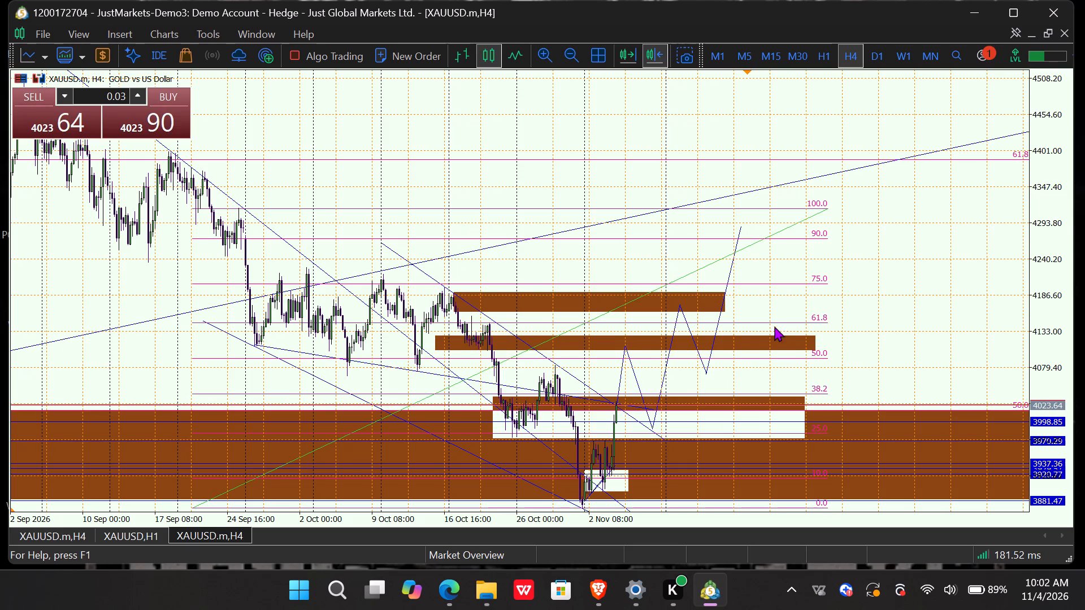
# Extend the upper brown zone well past the end of the projected path, spanning about 4157 to 4191.
pyautogui.click(723, 312)
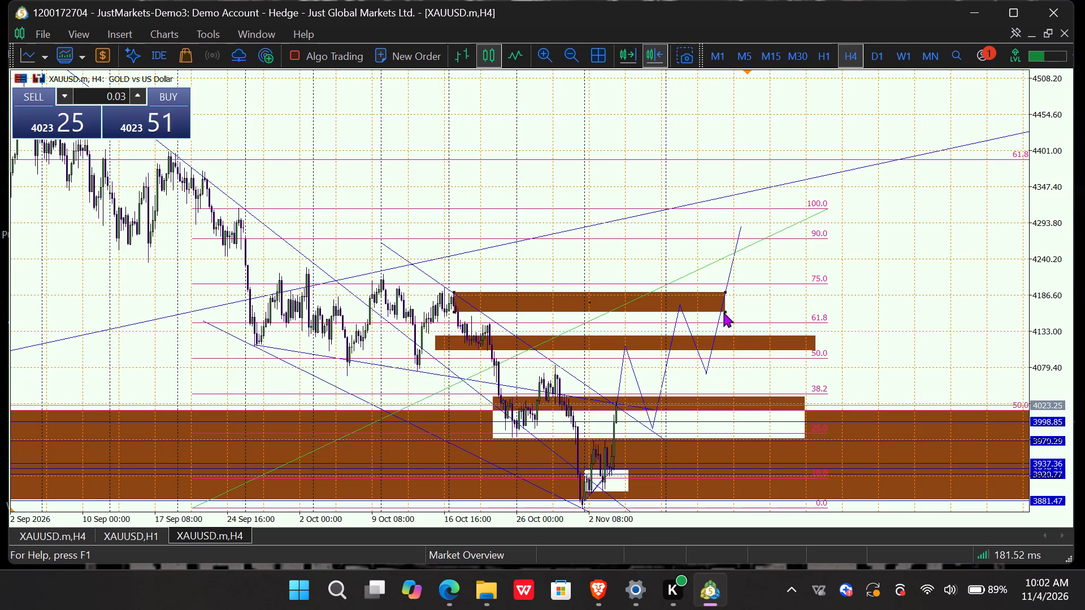
pyautogui.moveTo(726, 312); pyautogui.dragTo(815, 316)
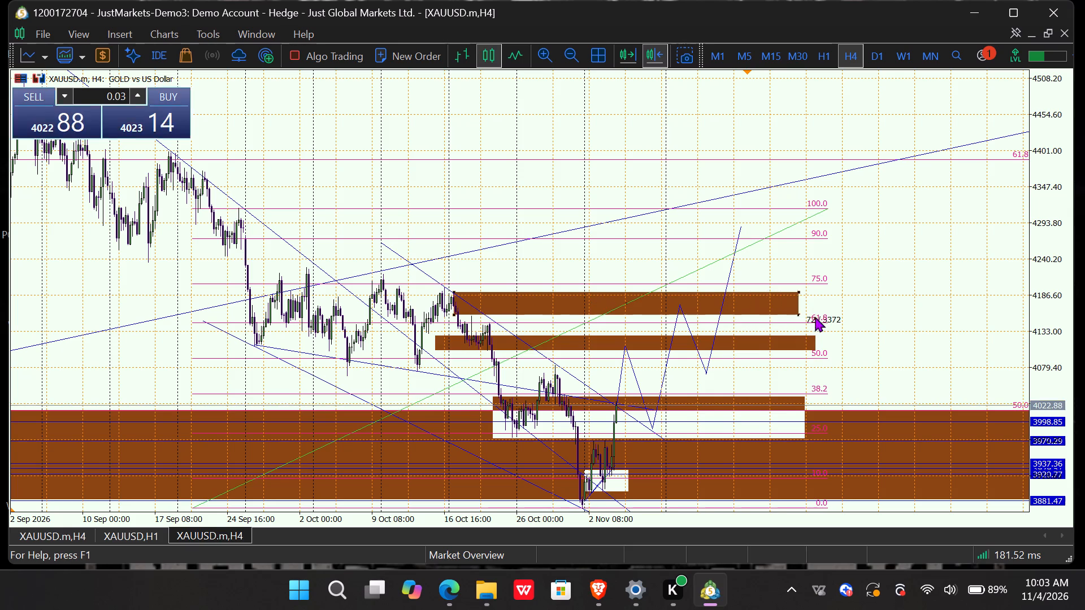
pyautogui.moveTo(815, 316); pyautogui.dragTo(946, 313)
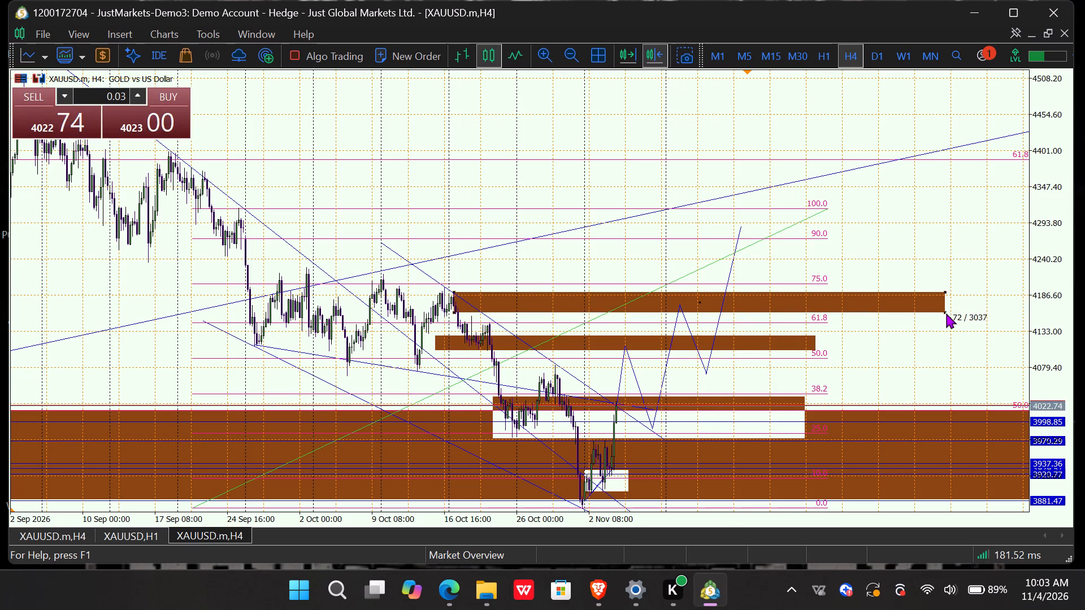
pyautogui.moveTo(946, 313); pyautogui.dragTo(955, 313)
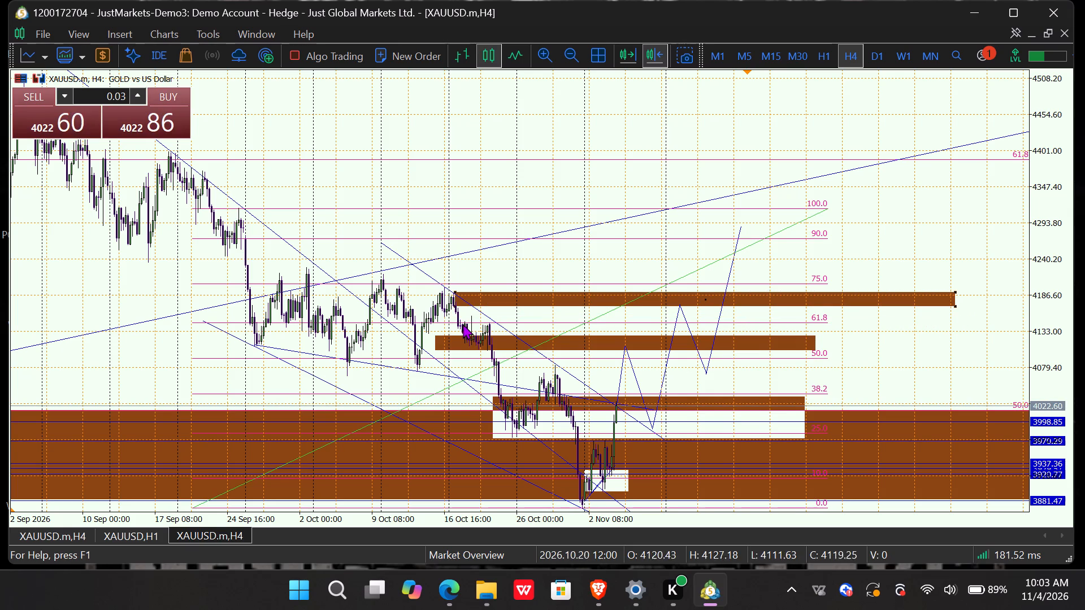
pyautogui.moveTo(454, 304); pyautogui.dragTo(455, 314)
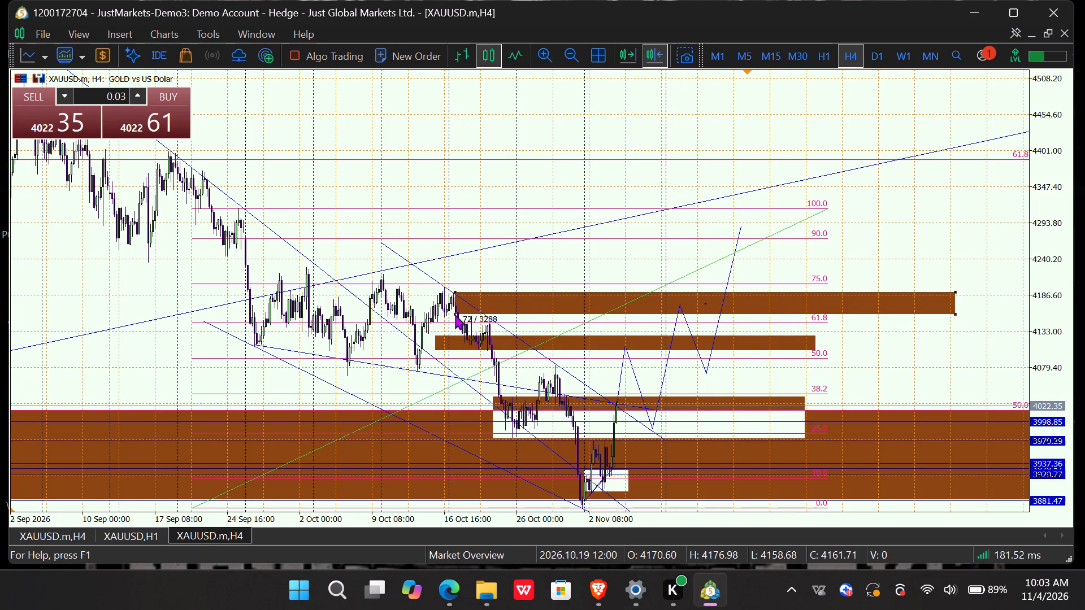
pyautogui.moveTo(455, 314); pyautogui.dragTo(455, 316)
pyautogui.click(457, 311)
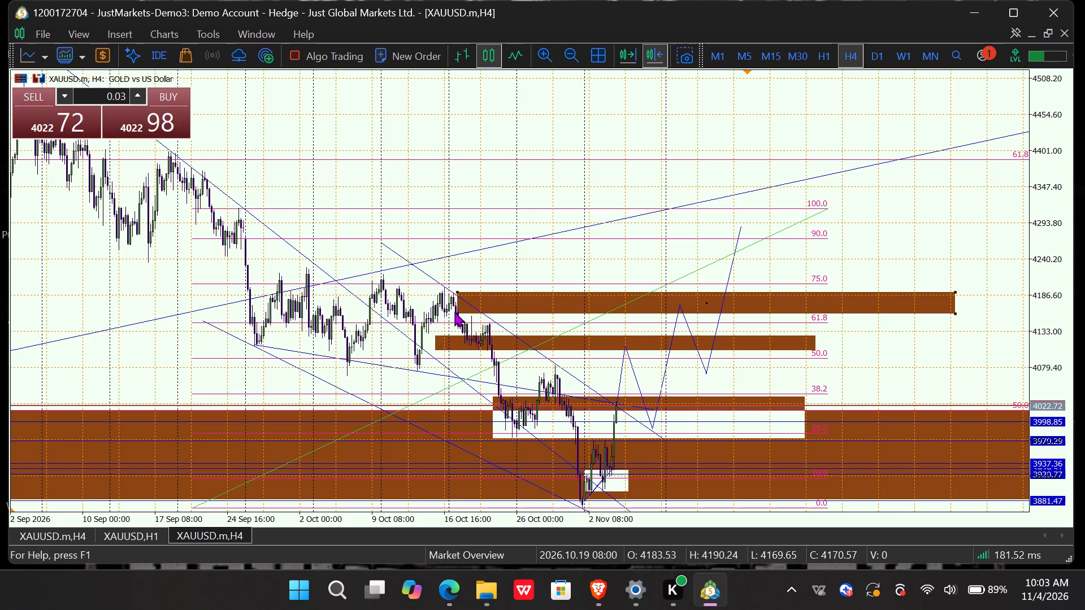
pyautogui.moveTo(459, 311); pyautogui.dragTo(455, 317)
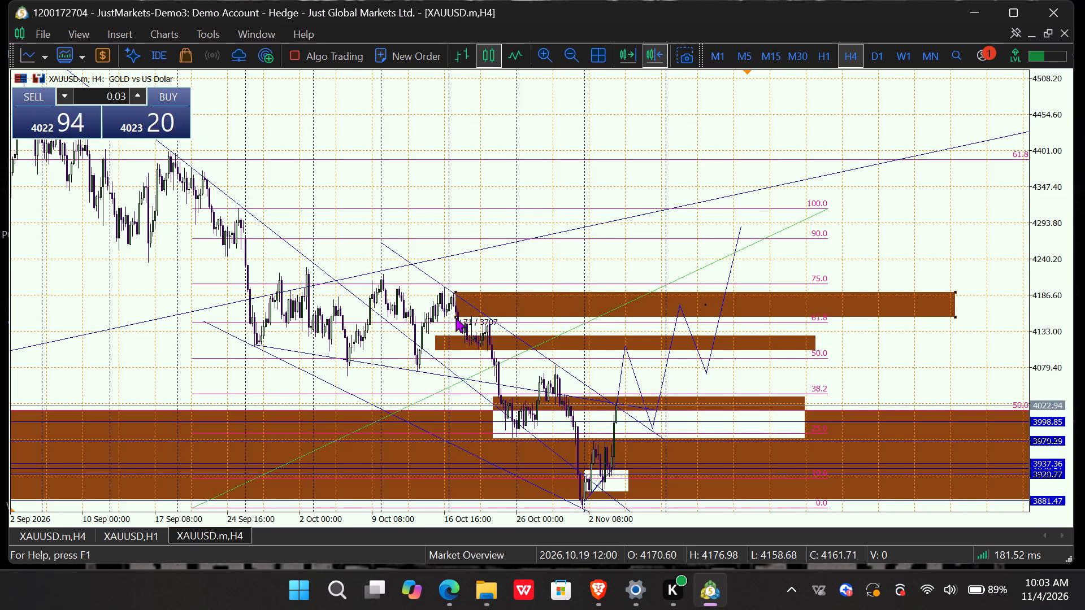
pyautogui.moveTo(455, 317); pyautogui.dragTo(453, 315)
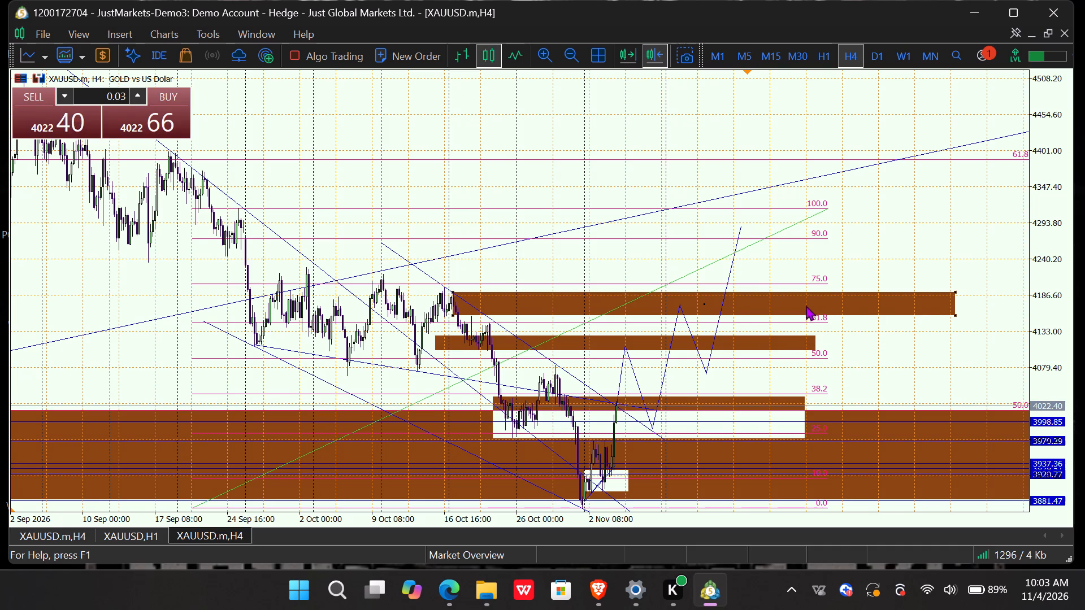
pyautogui.click(701, 304)
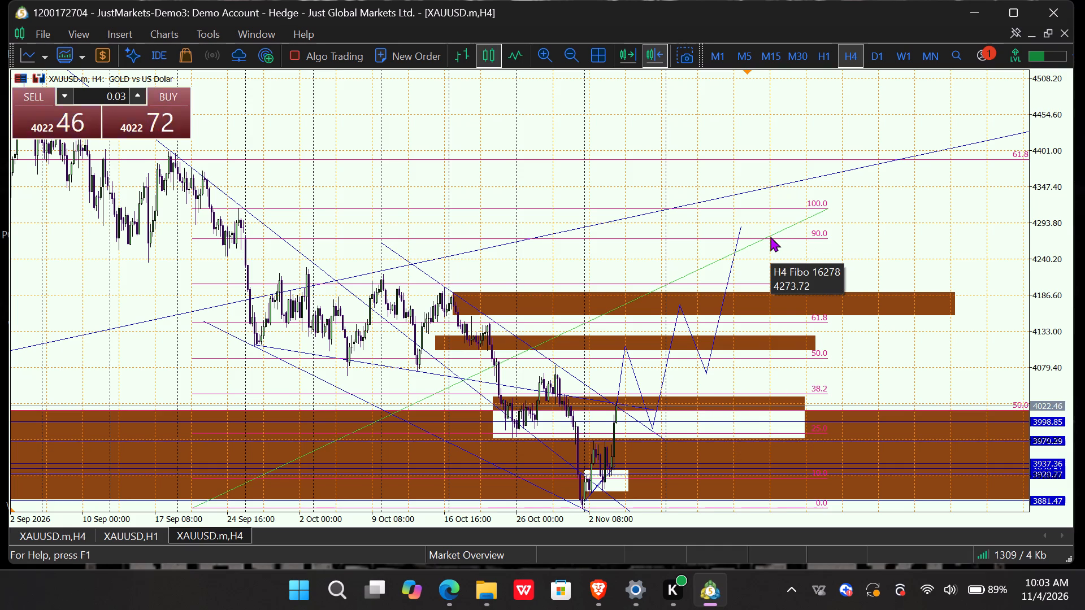
# Draw a falling trendline from the projection's end near 4287 down to about 4183 in the upper zone.
pyautogui.click(135, 34)
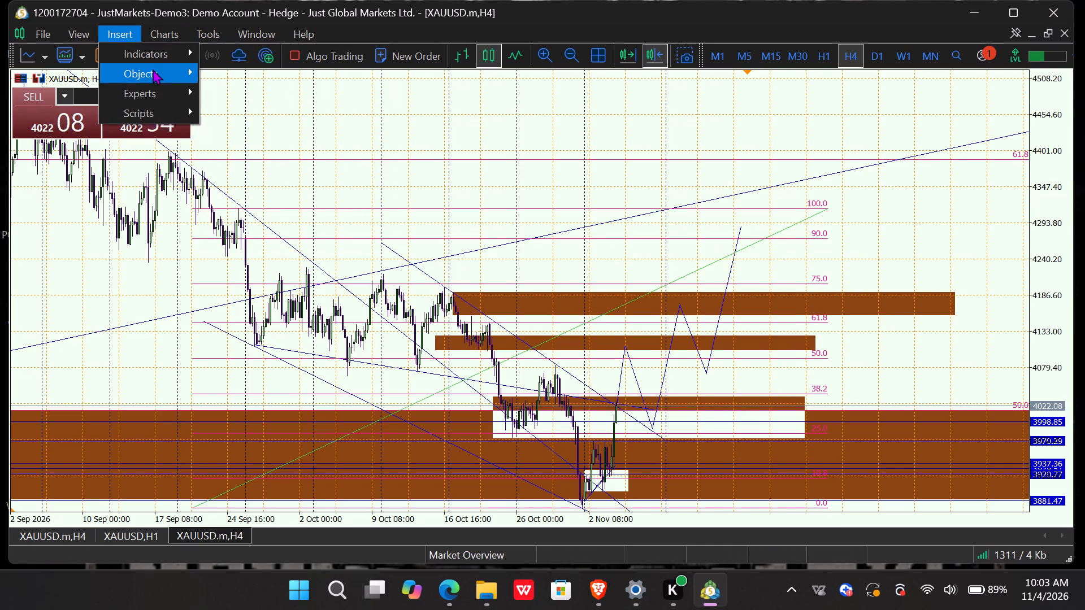
pyautogui.click(243, 78)
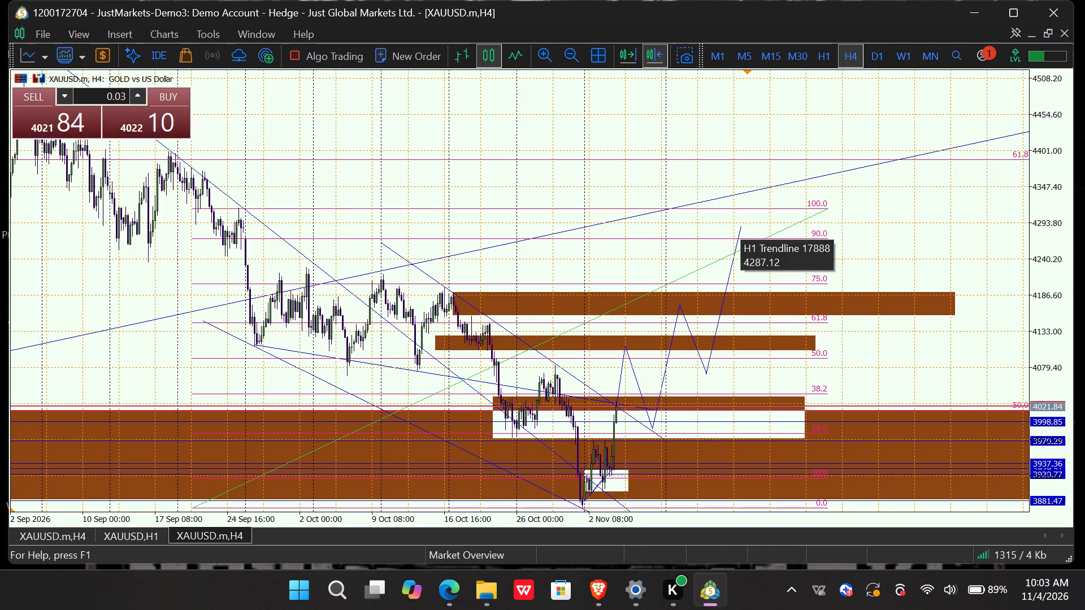
pyautogui.moveTo(740, 226); pyautogui.dragTo(763, 298)
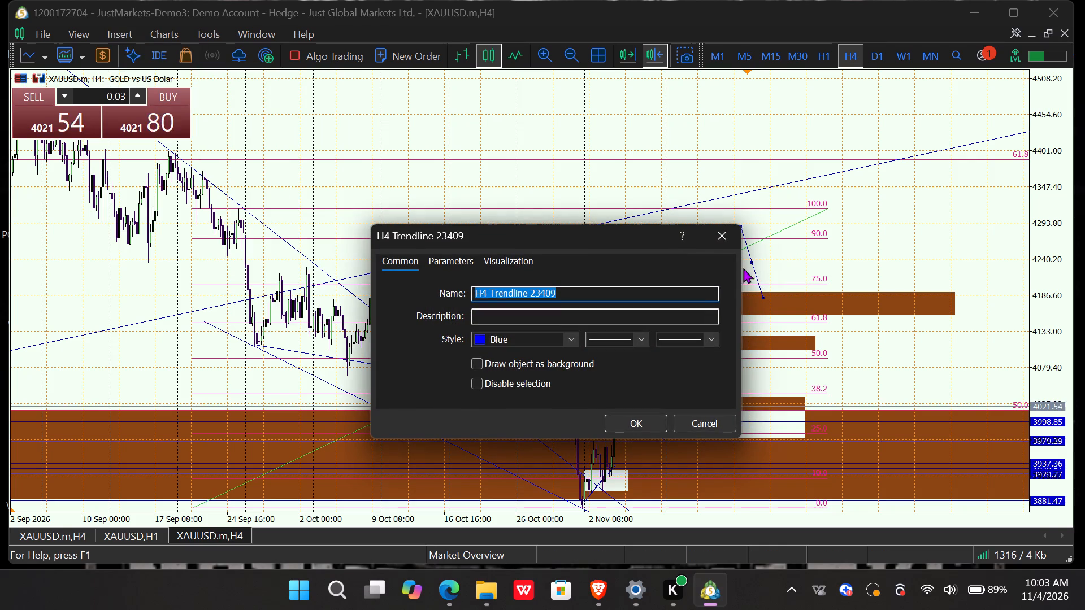
pyautogui.click(646, 422)
pyautogui.click(754, 269)
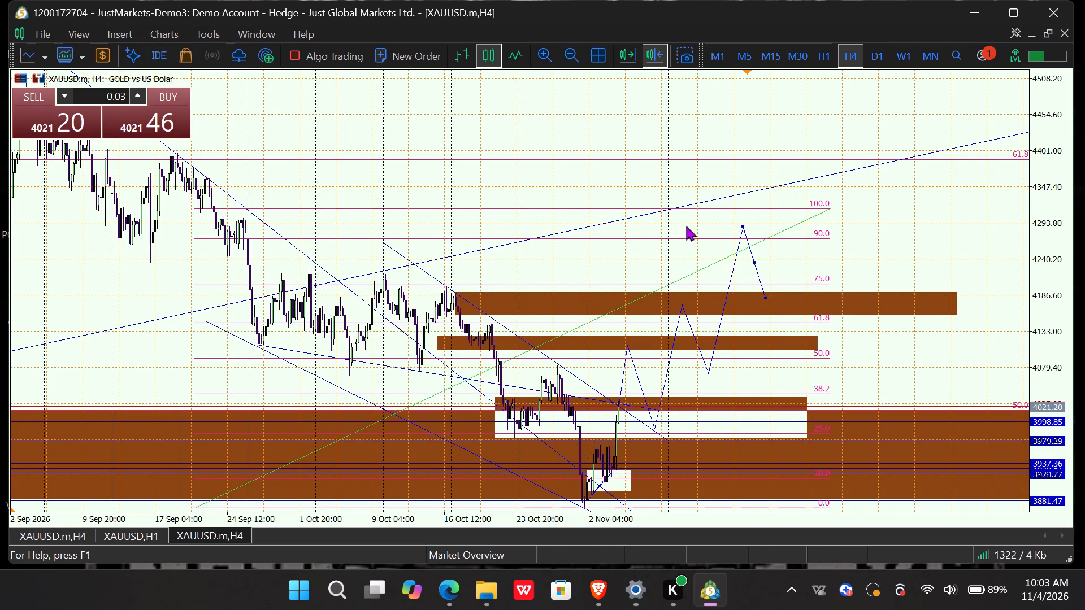
pyautogui.click(753, 261)
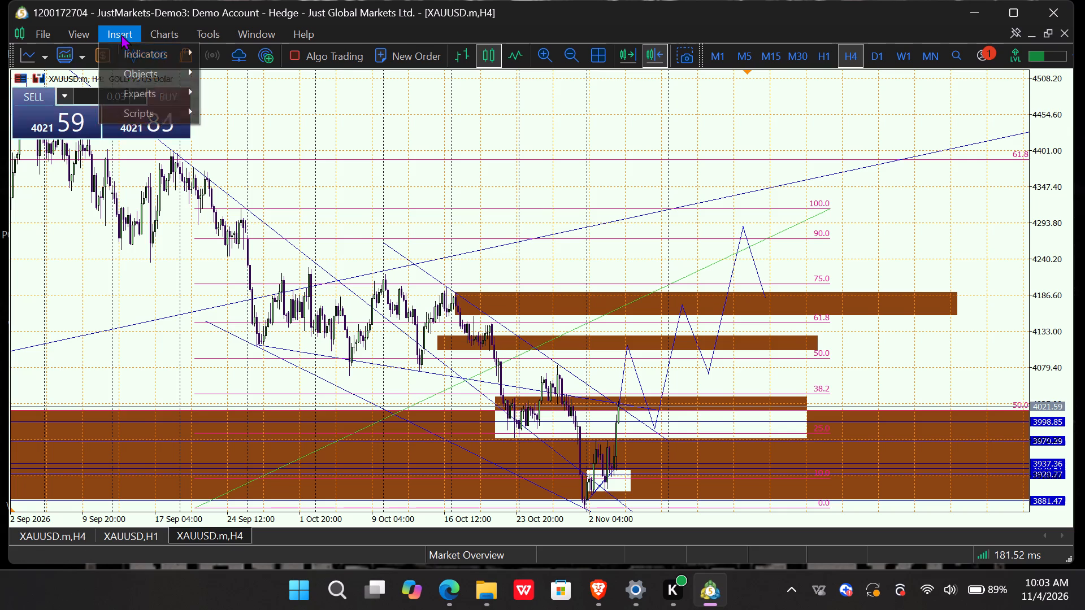
# Draw a rising trendline from the new pullback low near 4185 up to about 4426.
pyautogui.click(215, 72)
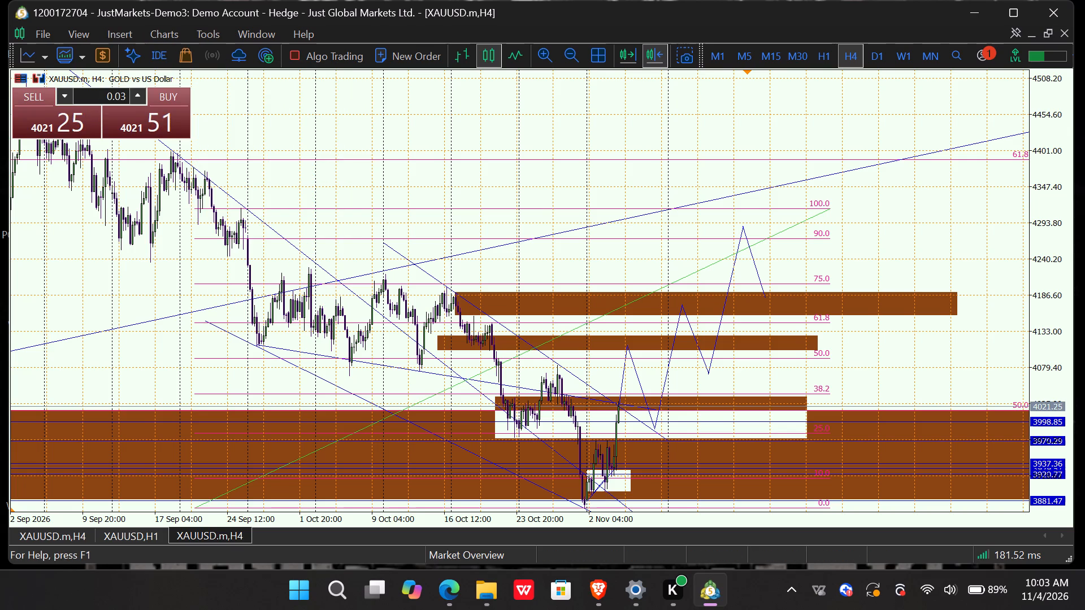
pyautogui.moveTo(765, 295); pyautogui.dragTo(818, 163)
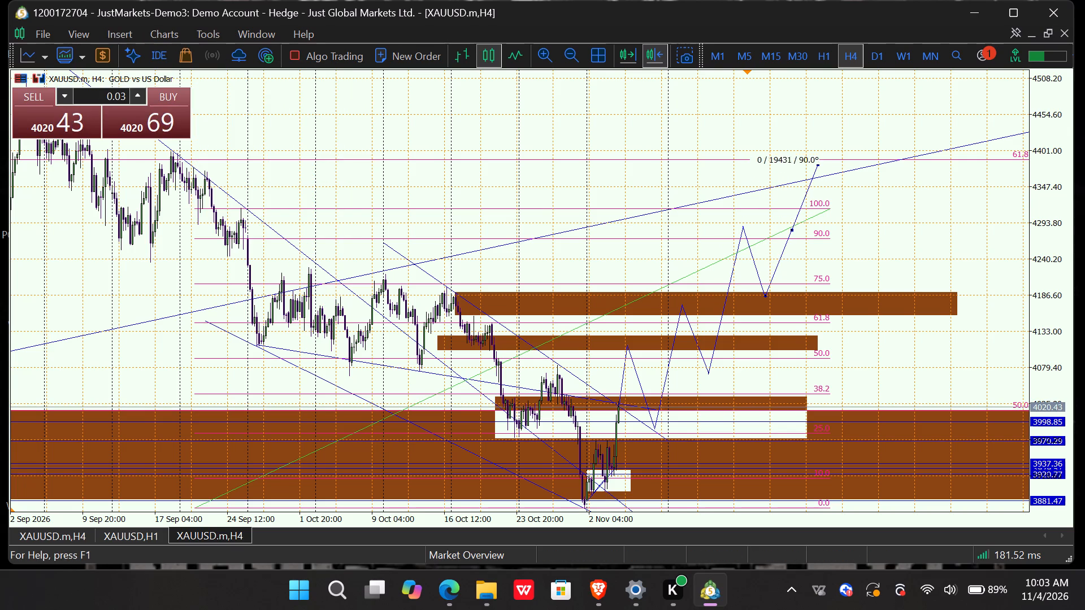
pyautogui.moveTo(818, 163); pyautogui.dragTo(827, 134)
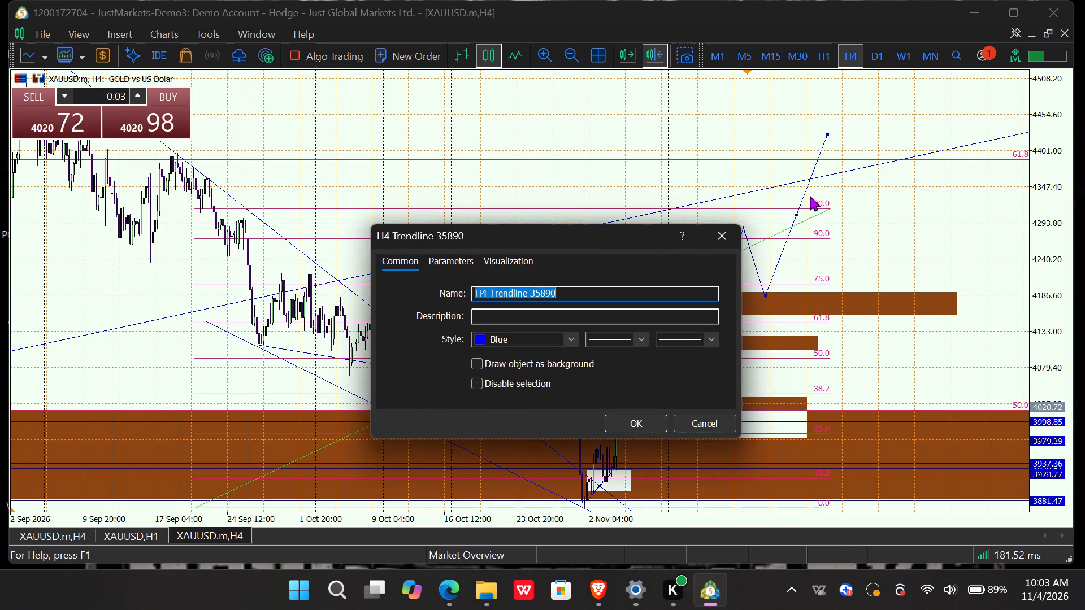
pyautogui.click(643, 420)
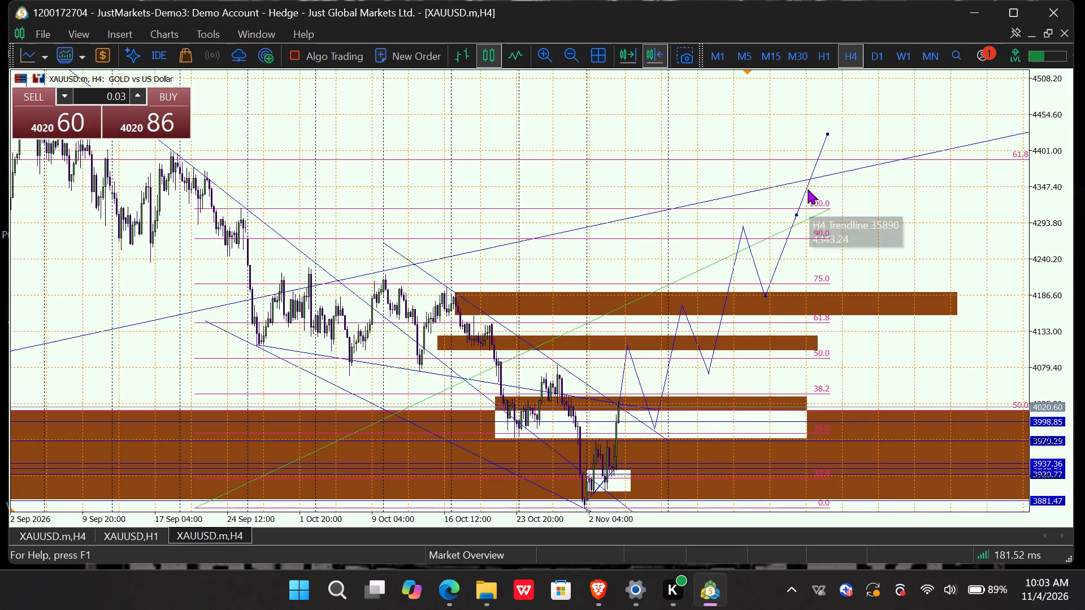
pyautogui.click(806, 190)
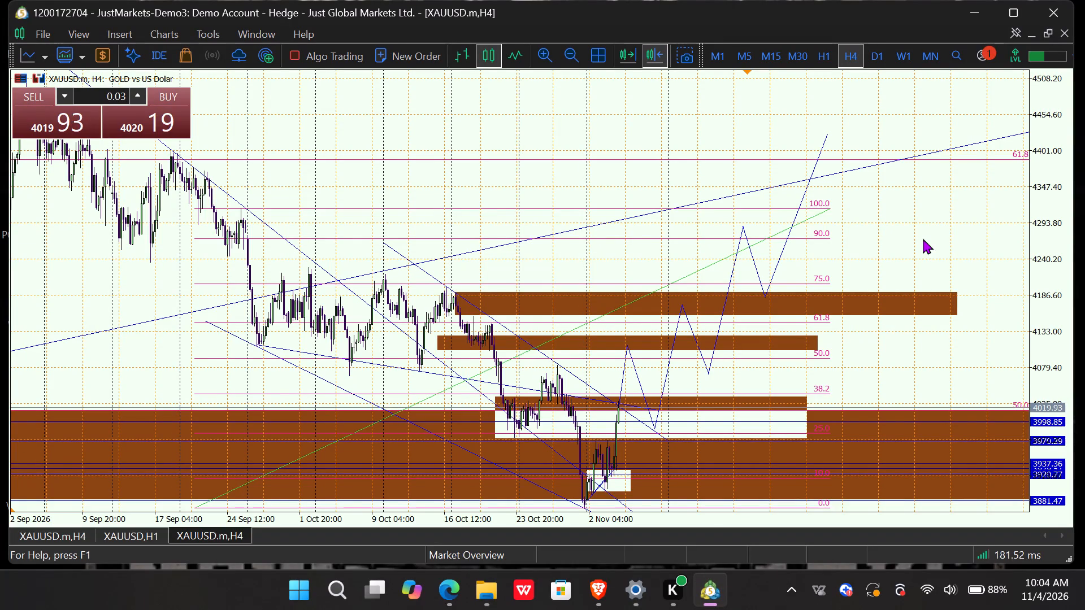
# Delete the Fibonacci retracement spanning the late-September high and late-October low.
pyautogui.click(814, 220)
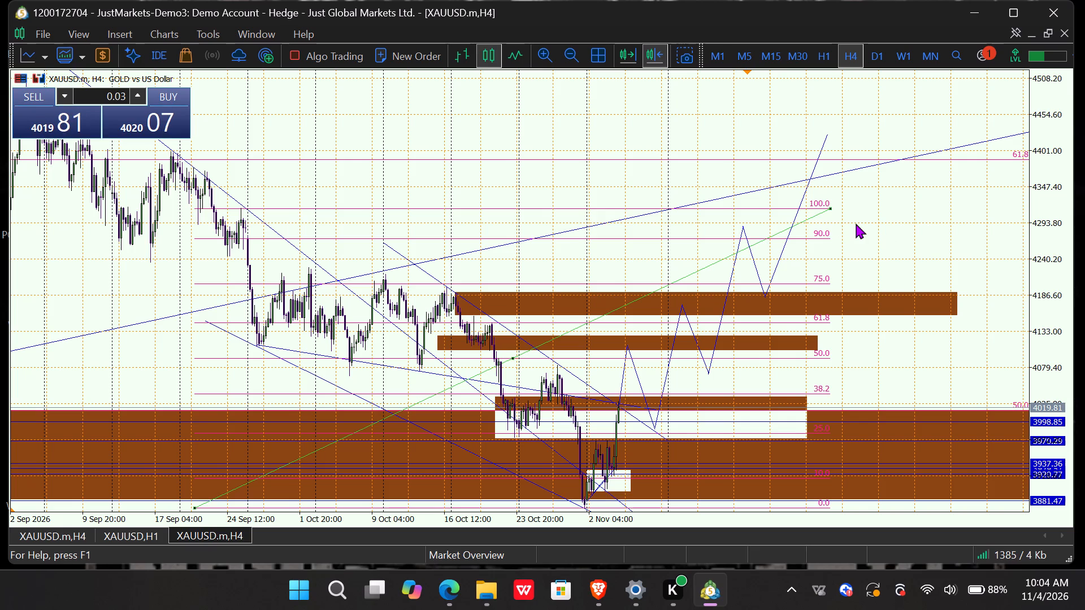
pyautogui.press('Delete')
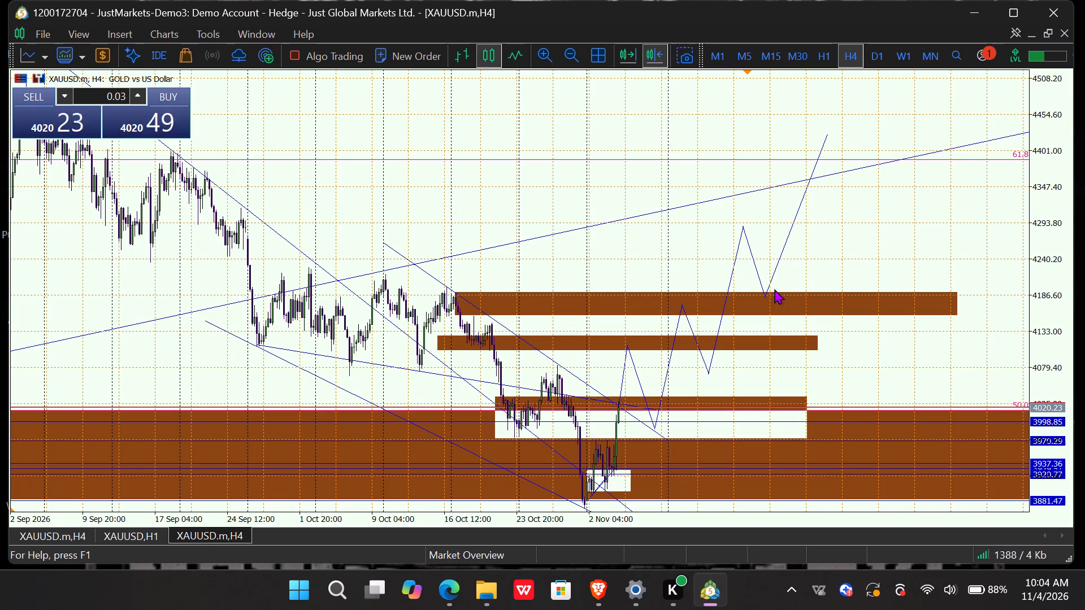
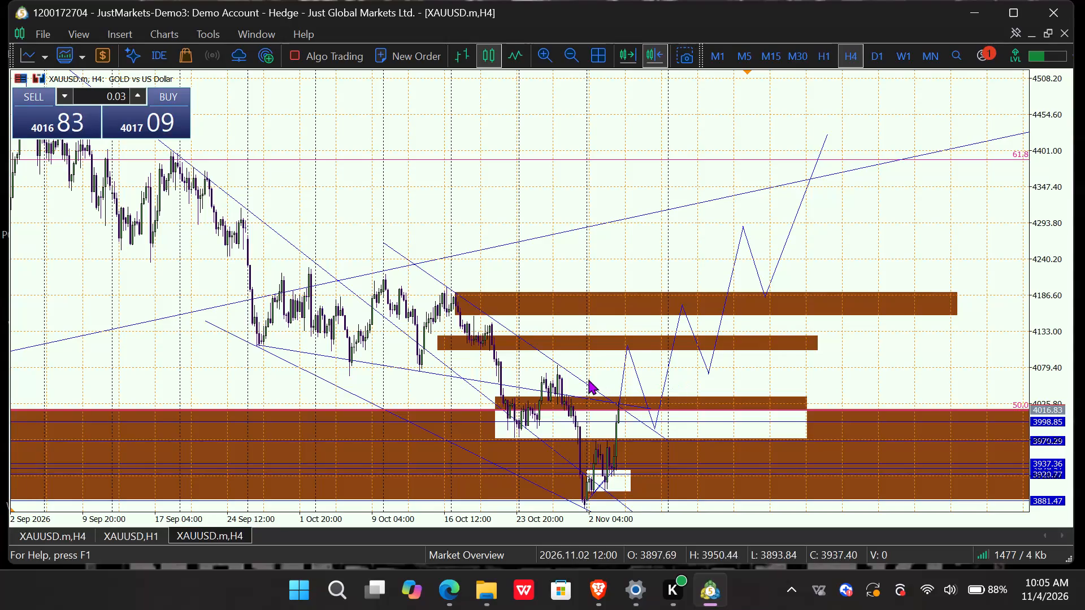
# Delete the three falling trendlines running down through the October price action towards the early-November low.
pyautogui.click(578, 379)
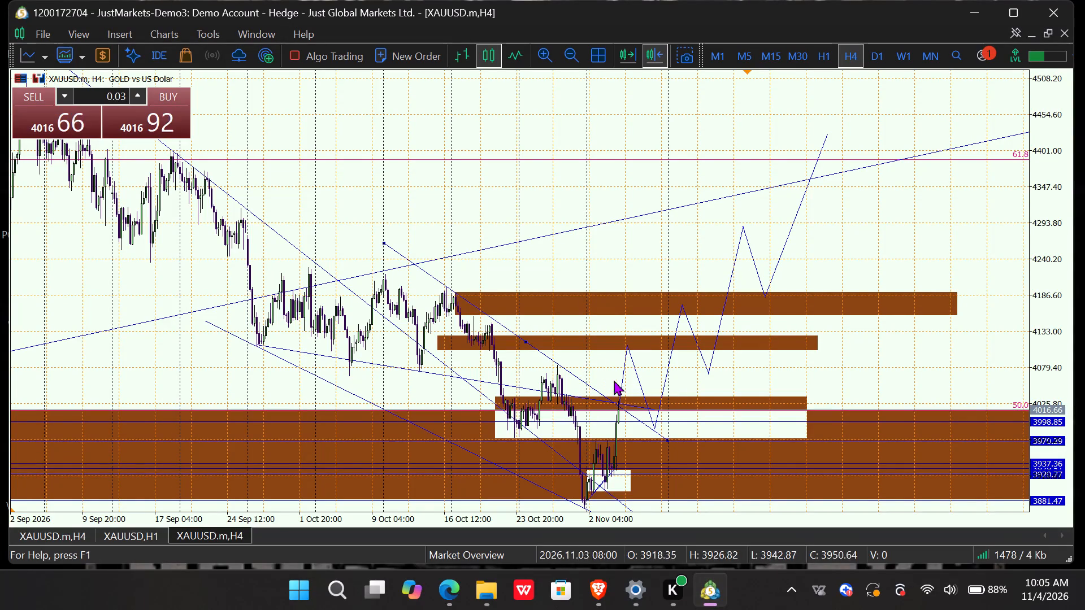
pyautogui.click(530, 432)
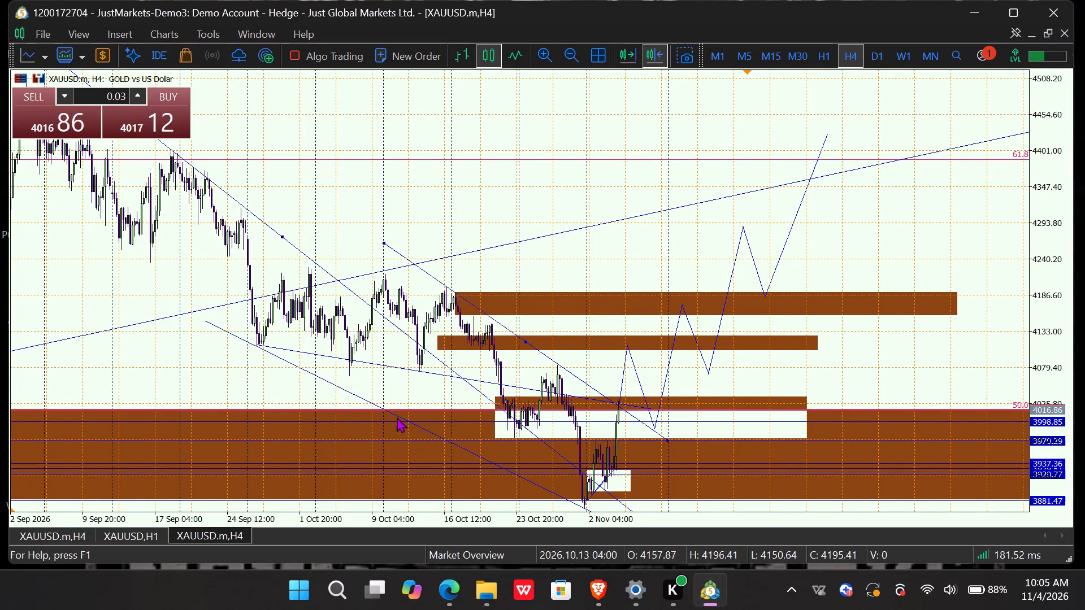
pyautogui.click(362, 396)
pyautogui.press('Delete')
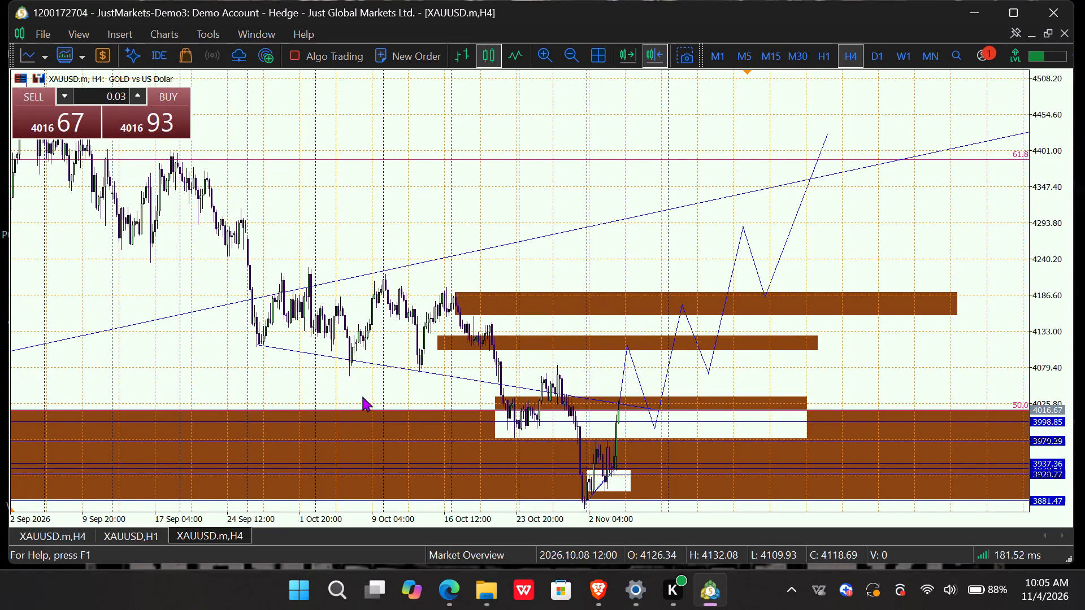
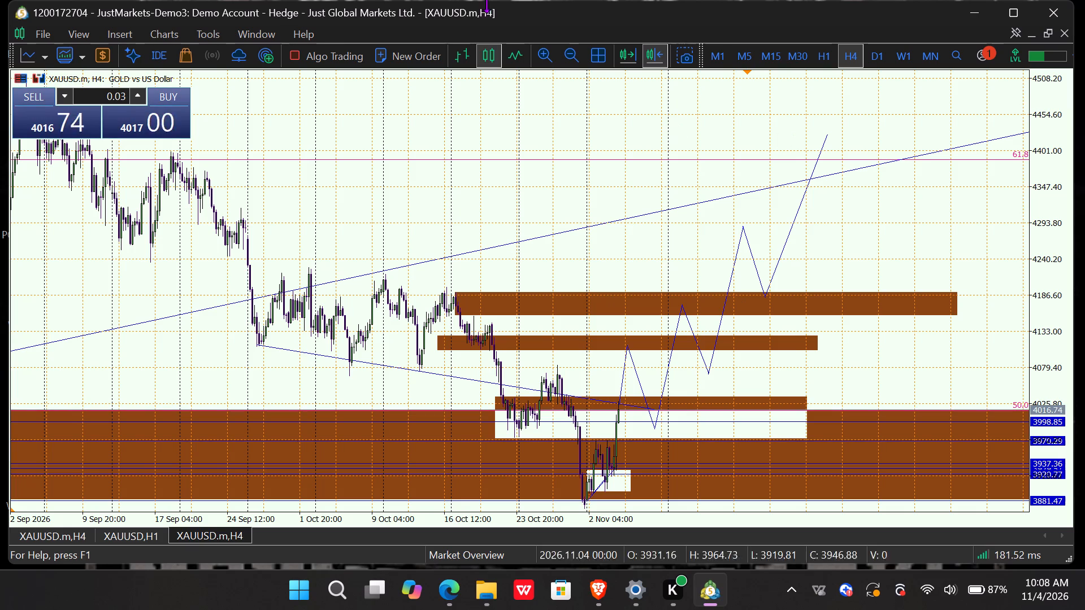
# Draw a Fibonacci retracement with 0.0 just below the early-November low and 100.0 at about 4245.
pyautogui.click(116, 30)
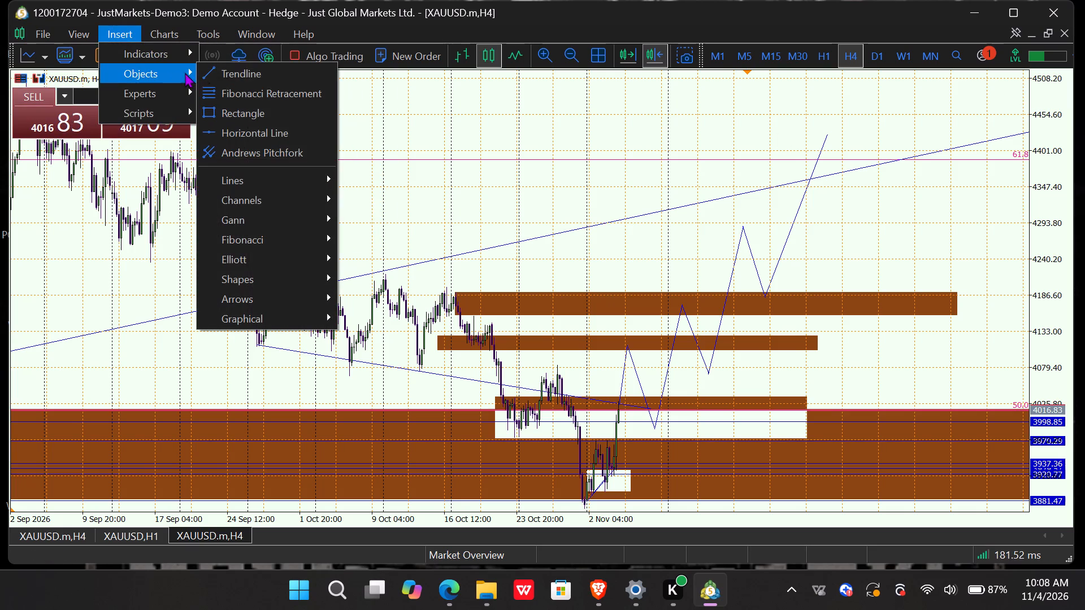
pyautogui.click(224, 91)
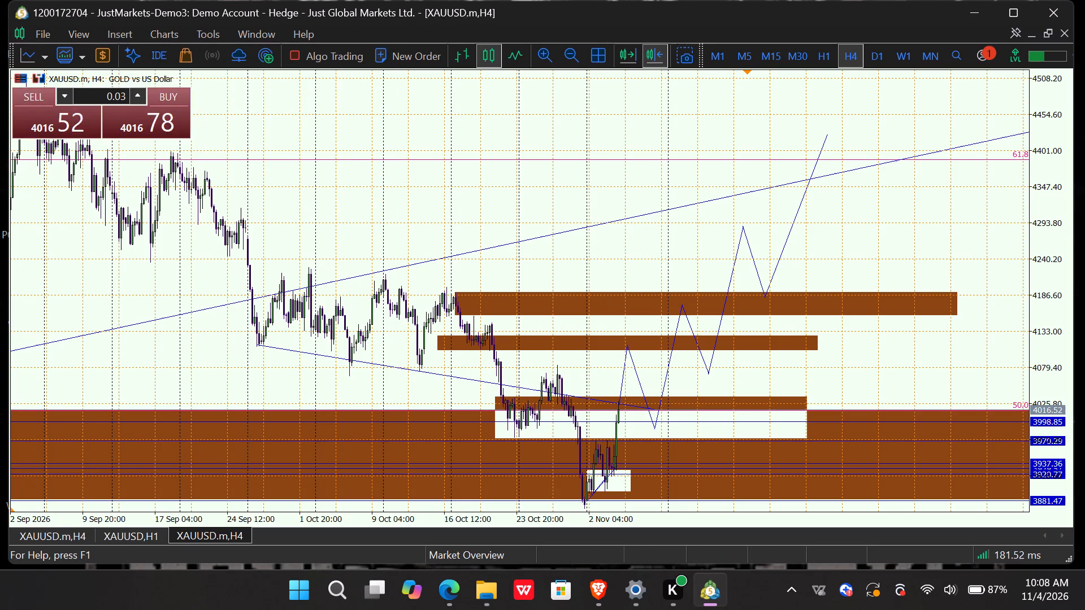
pyautogui.moveTo(950, 137); pyautogui.dragTo(541, 502)
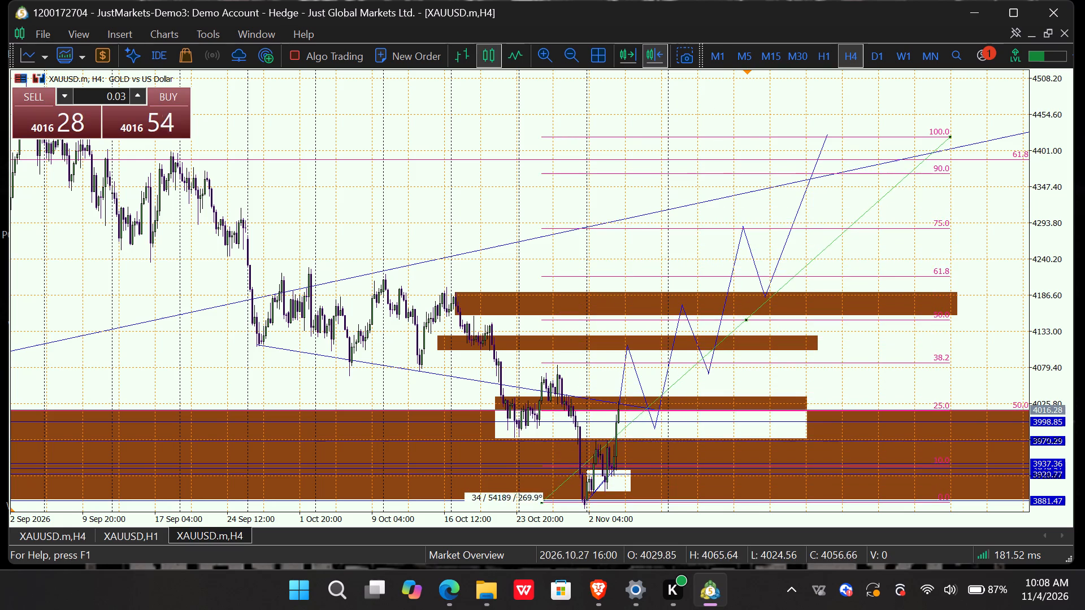
pyautogui.moveTo(541, 502); pyautogui.dragTo(532, 510)
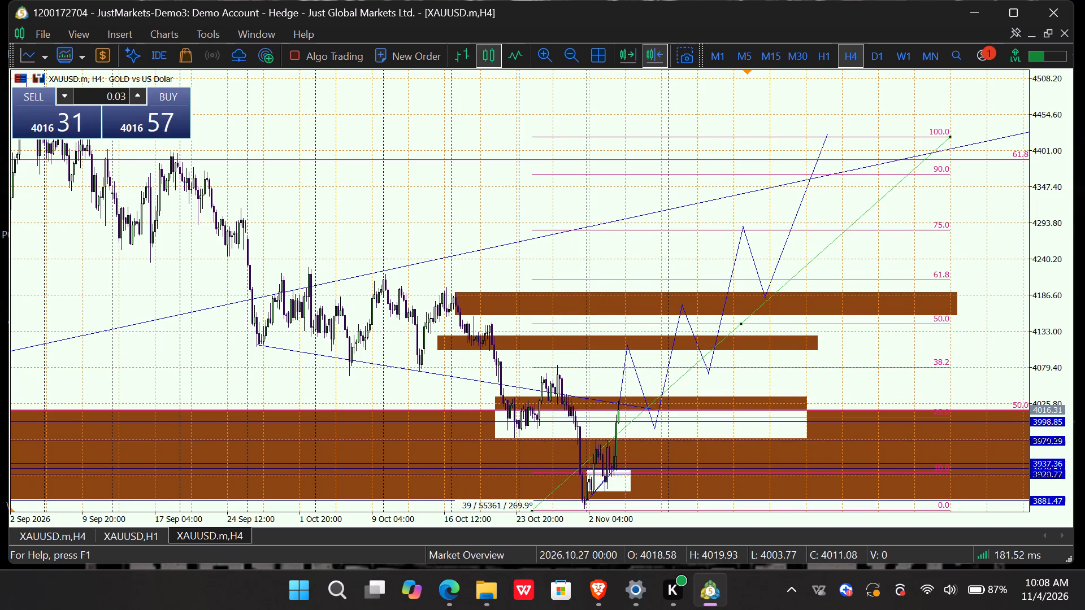
pyautogui.moveTo(532, 510); pyautogui.dragTo(528, 511)
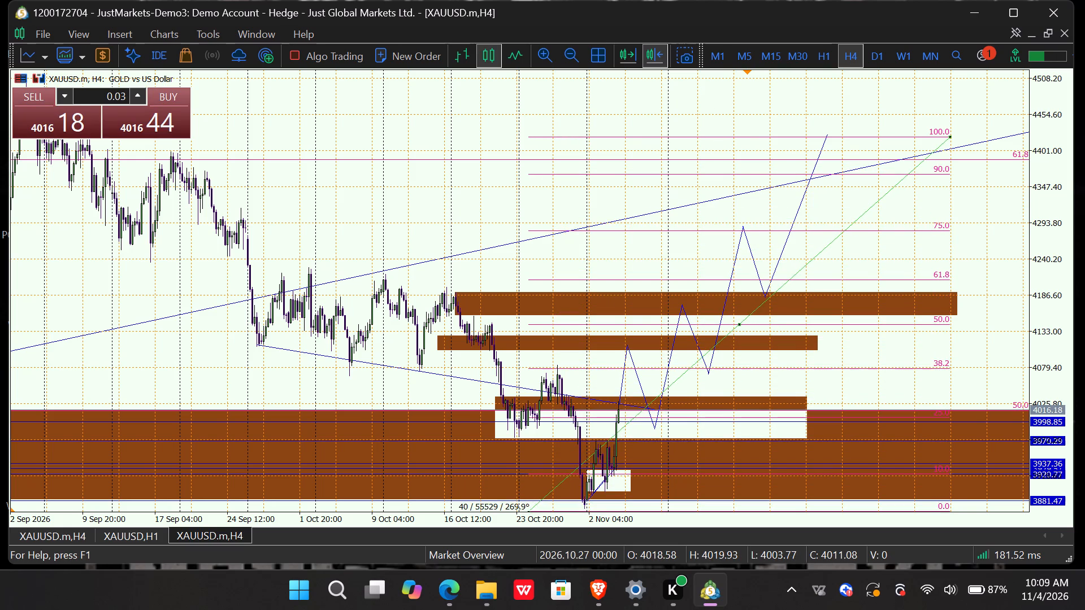
pyautogui.moveTo(528, 511); pyautogui.dragTo(531, 508)
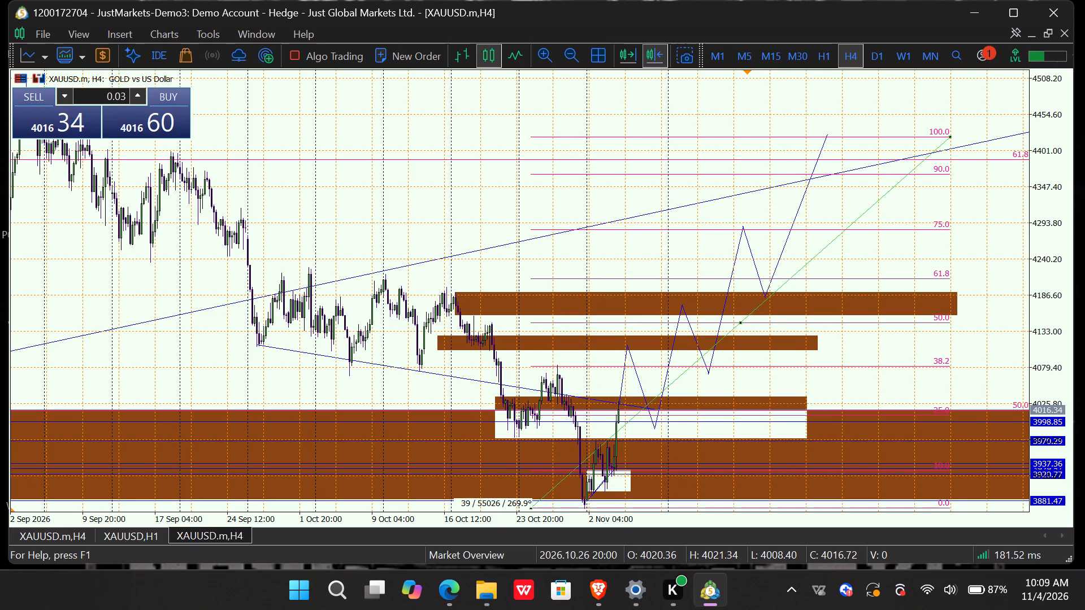
pyautogui.moveTo(531, 508); pyautogui.dragTo(528, 509)
pyautogui.click(625, 425)
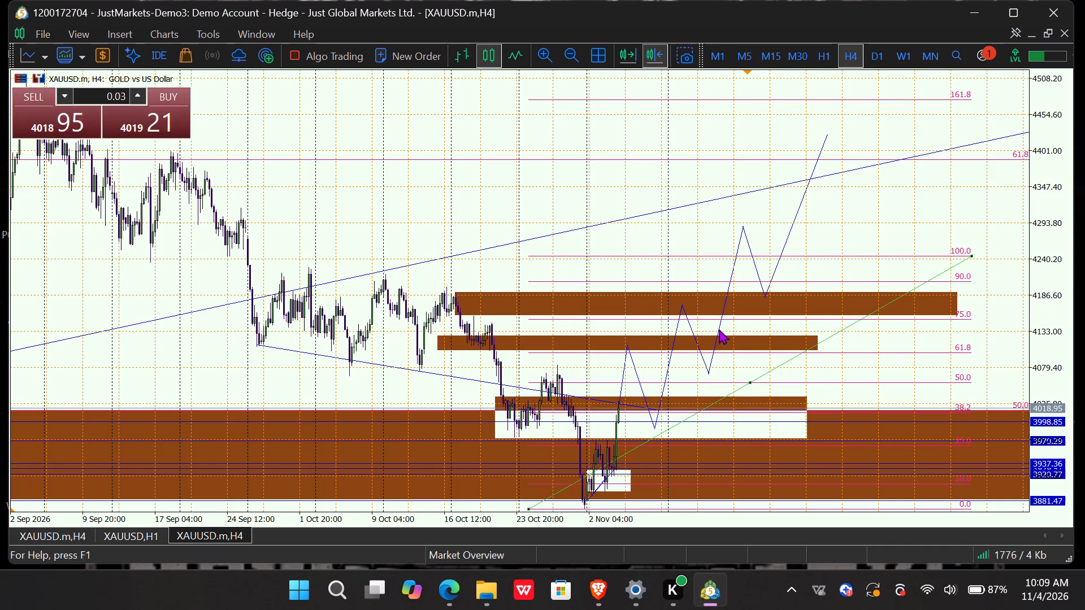
# Raise the zigzag's second pullback low to about 4092, just under the new 61.8 level, joining its falling and rising legs there.
pyautogui.click(706, 364)
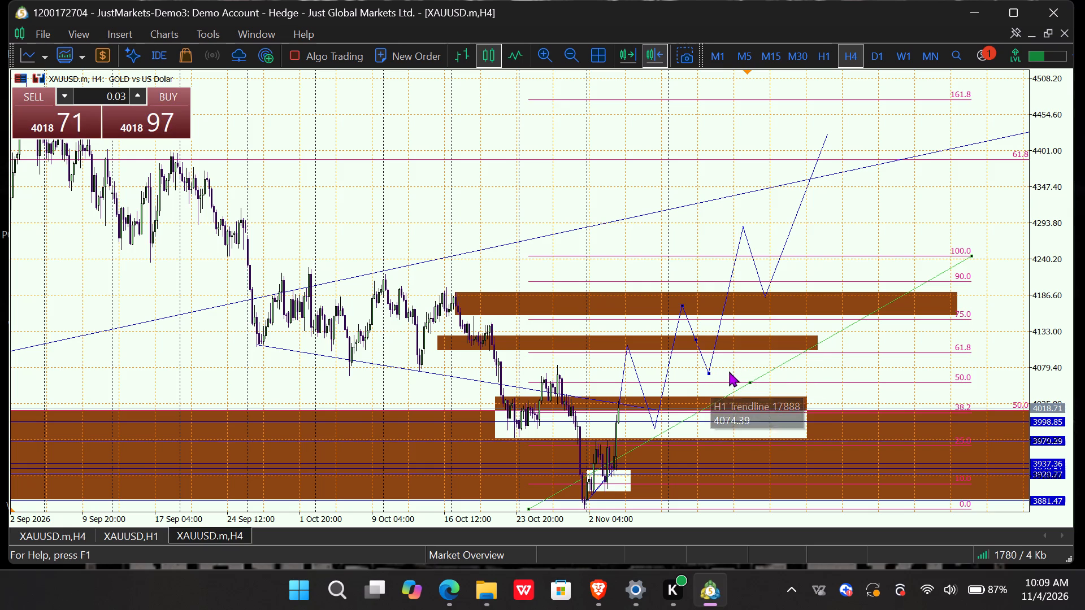
pyautogui.click(750, 381)
pyautogui.moveTo(707, 372); pyautogui.dragTo(703, 363)
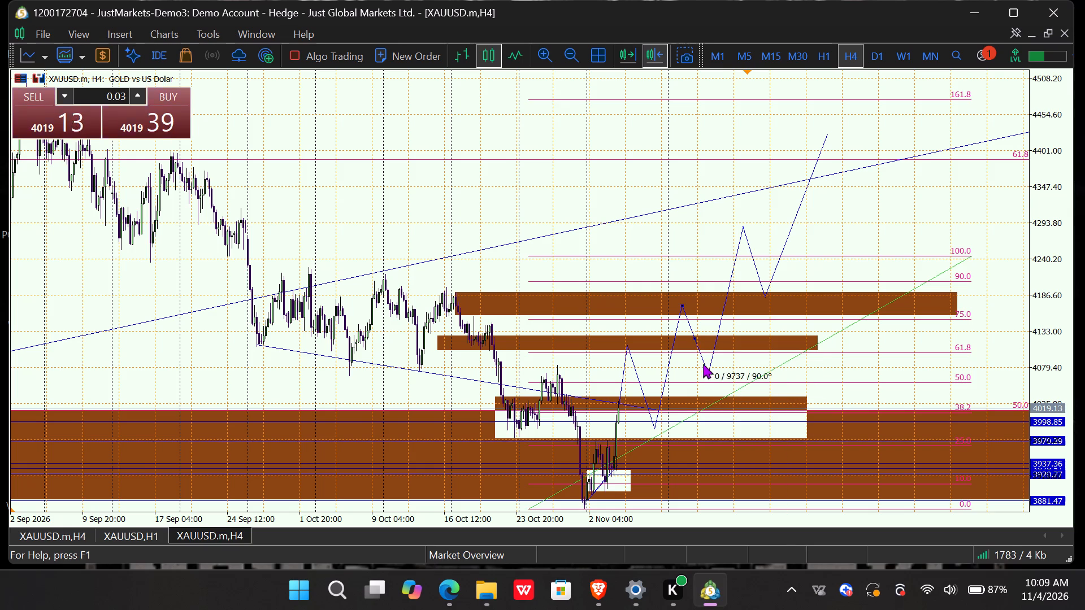
pyautogui.moveTo(703, 363); pyautogui.dragTo(704, 358)
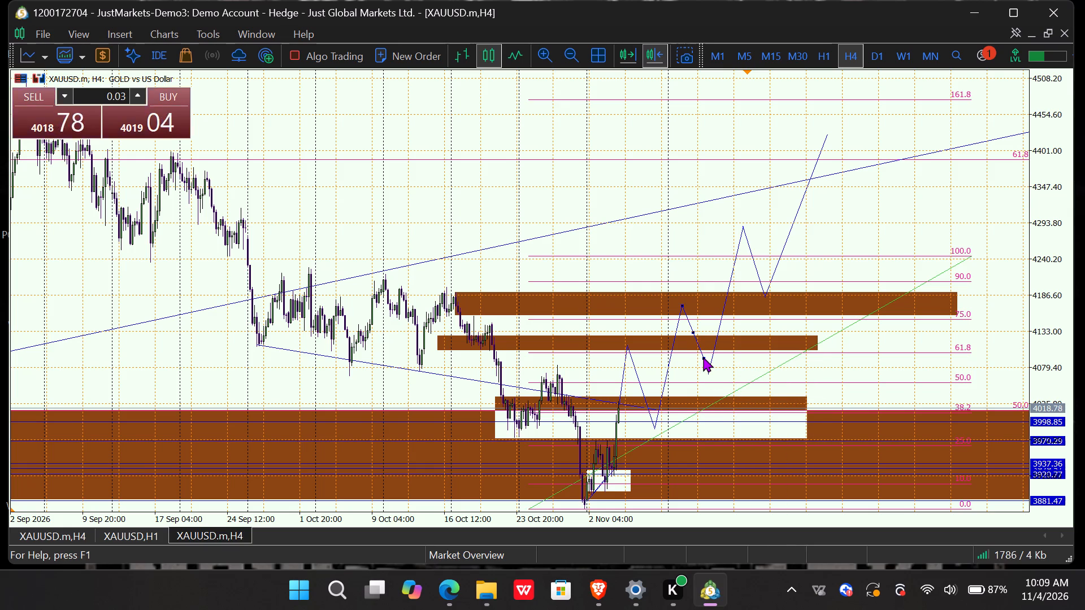
pyautogui.click(703, 356)
pyautogui.click(708, 369)
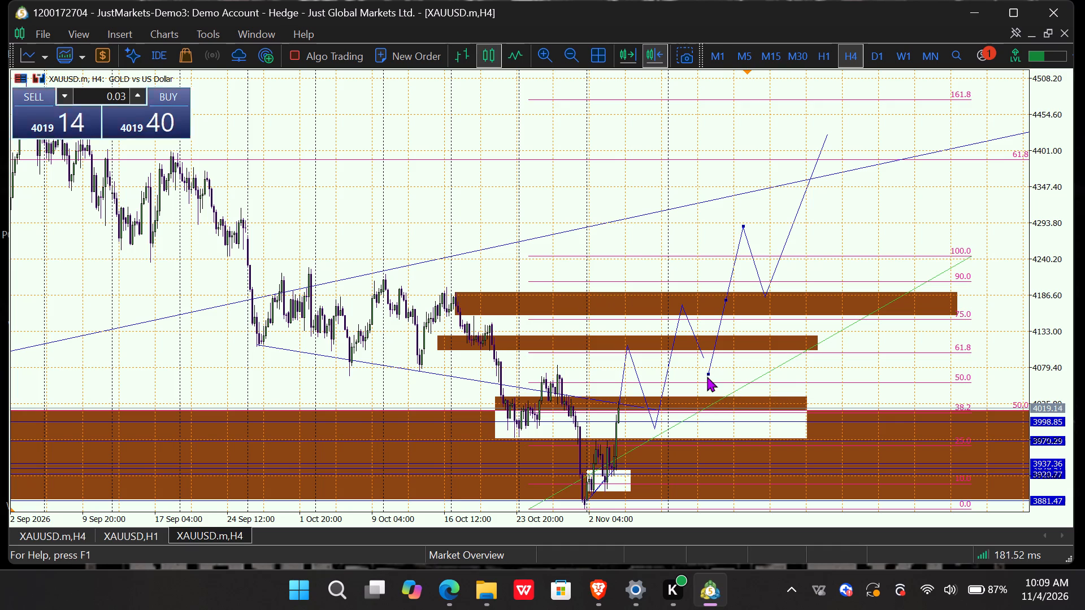
pyautogui.moveTo(708, 373); pyautogui.dragTo(705, 359)
pyautogui.click(705, 359)
pyautogui.click(703, 356)
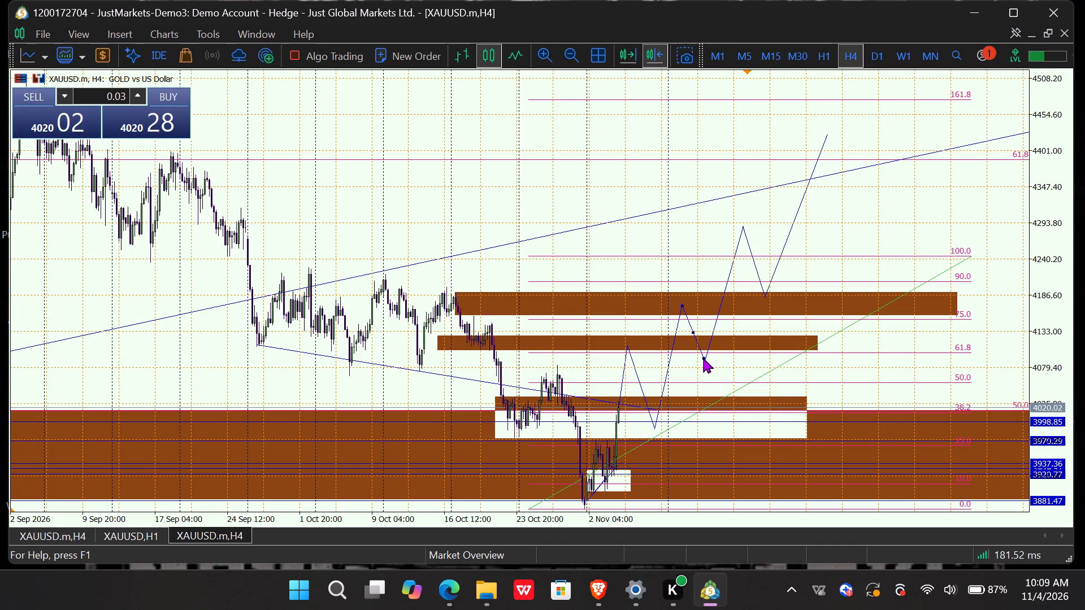
pyautogui.click(703, 355)
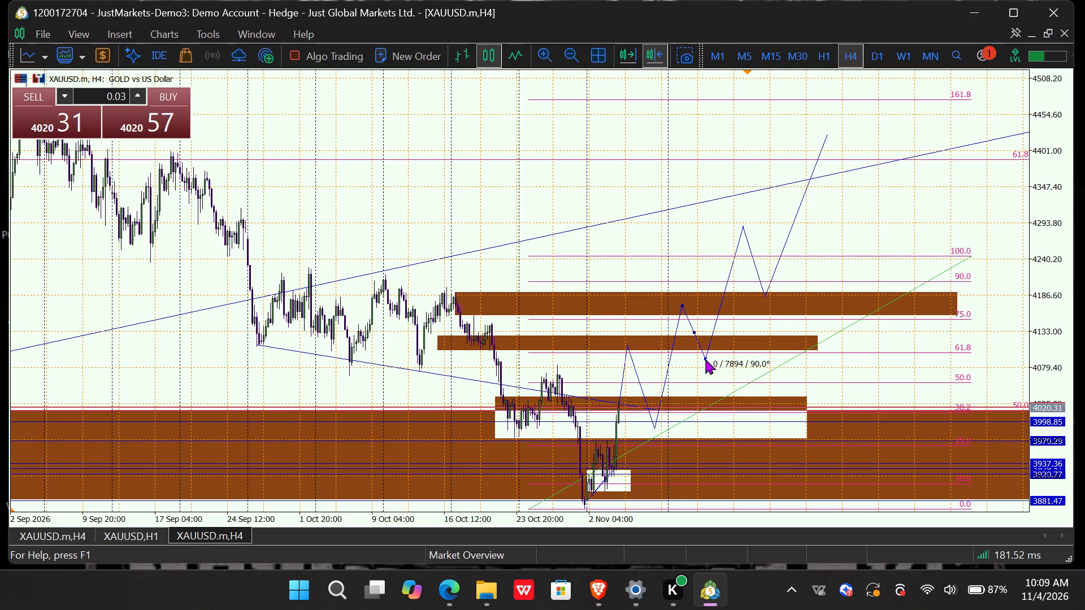
pyautogui.click(705, 359)
pyautogui.click(695, 333)
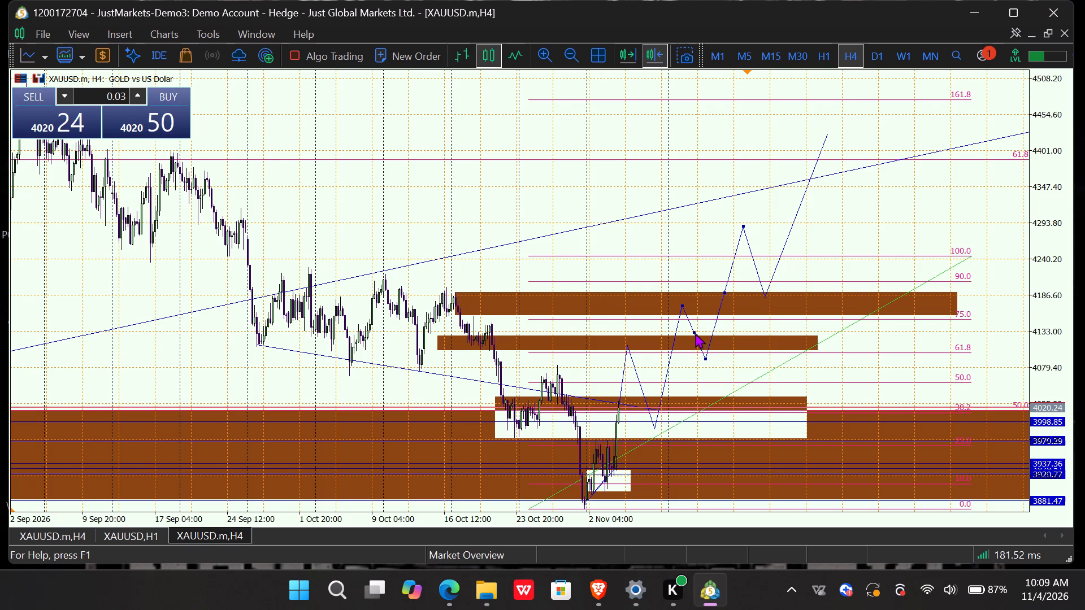
pyautogui.click(727, 282)
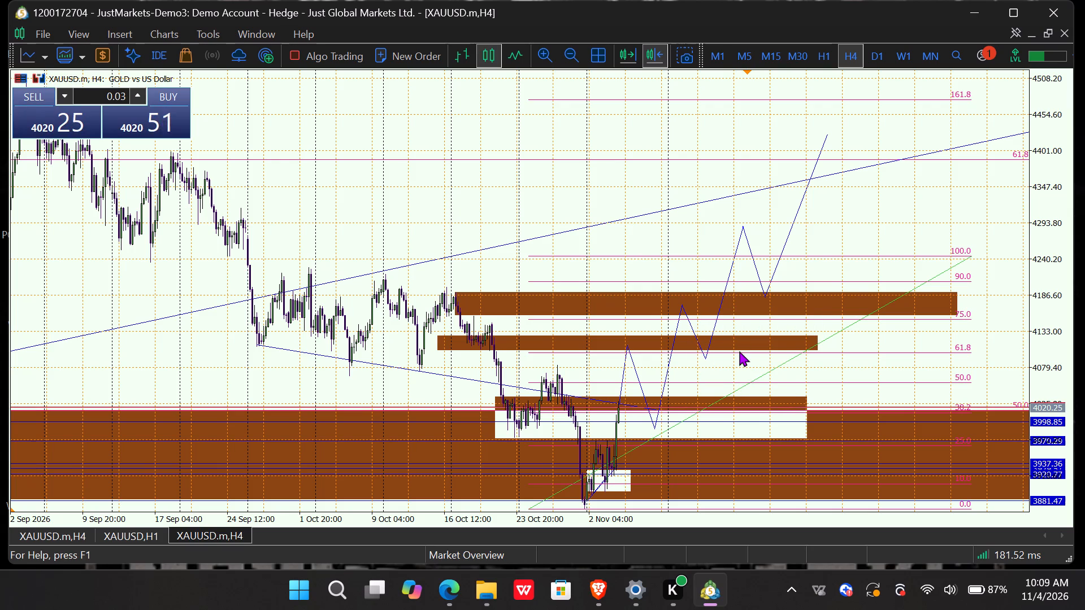
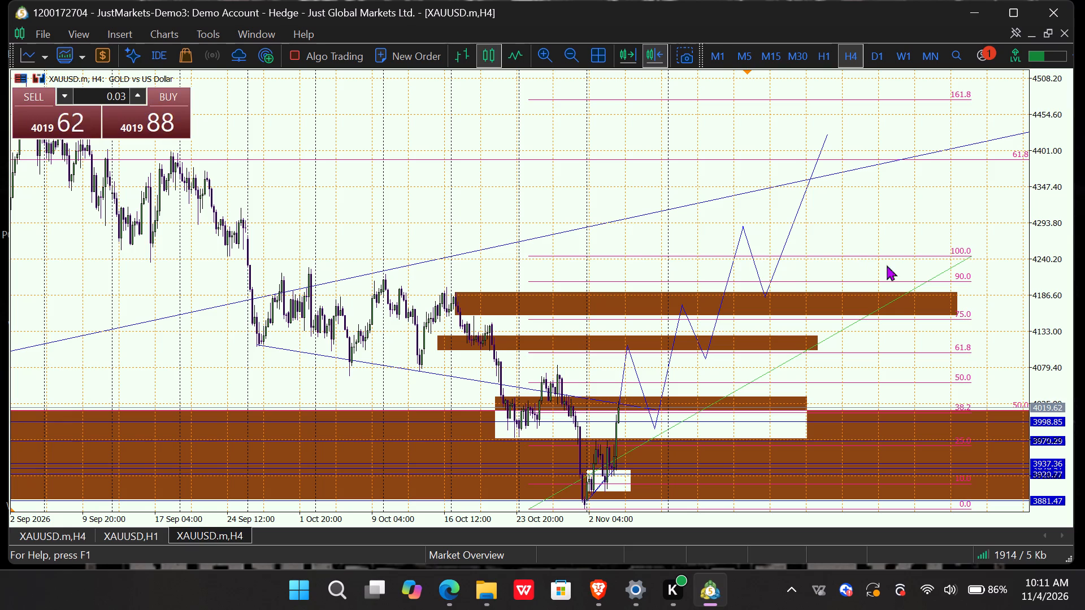
# Delete the Fibonacci retracement that runs from just below the early-November low up to about 4245.
pyautogui.click(954, 273)
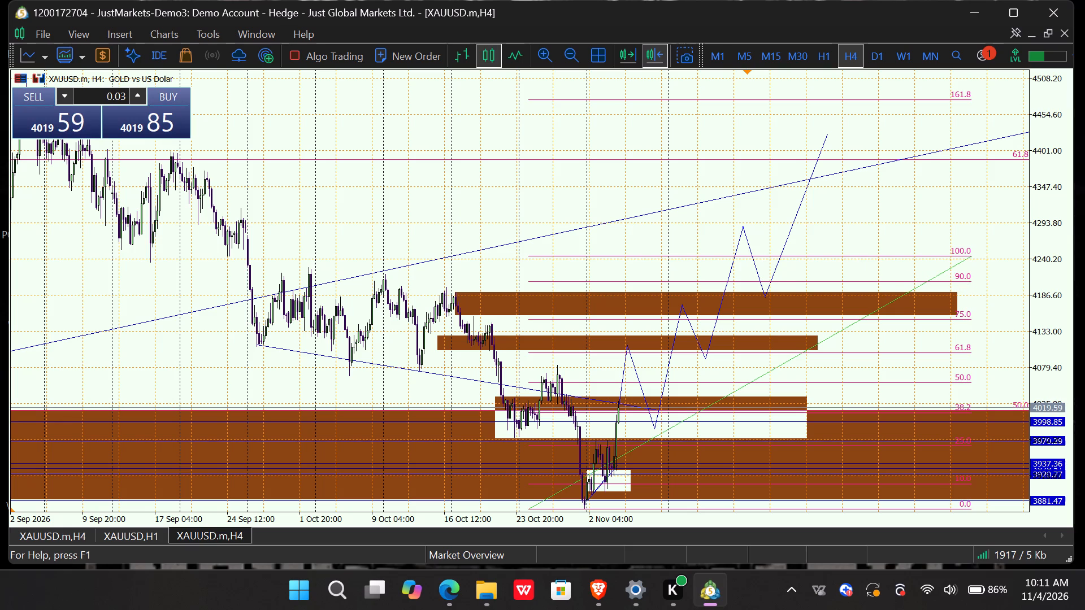
pyautogui.click(949, 268)
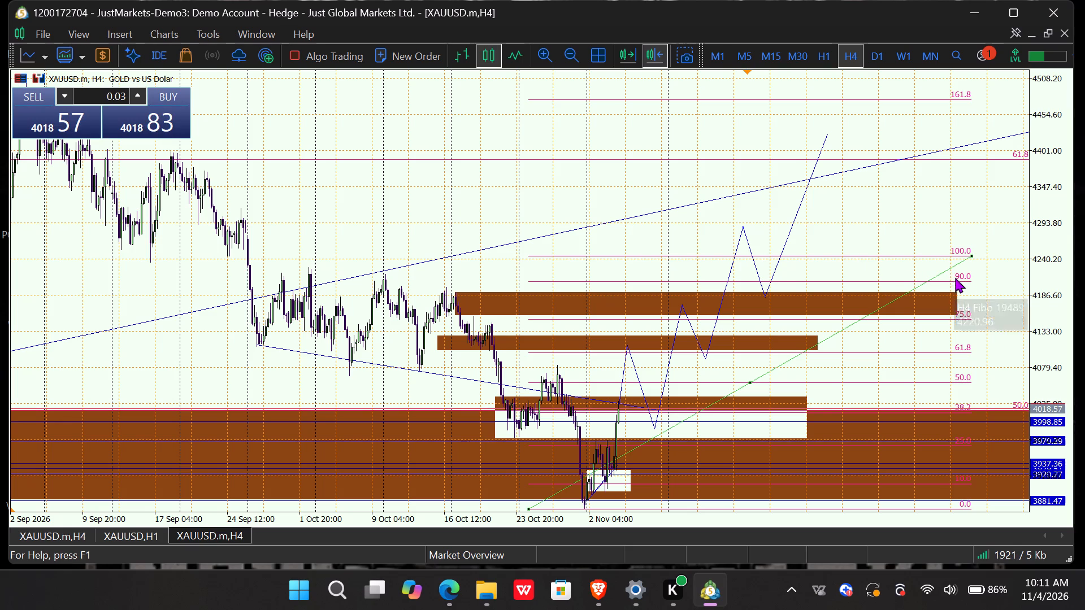
pyautogui.press('Delete')
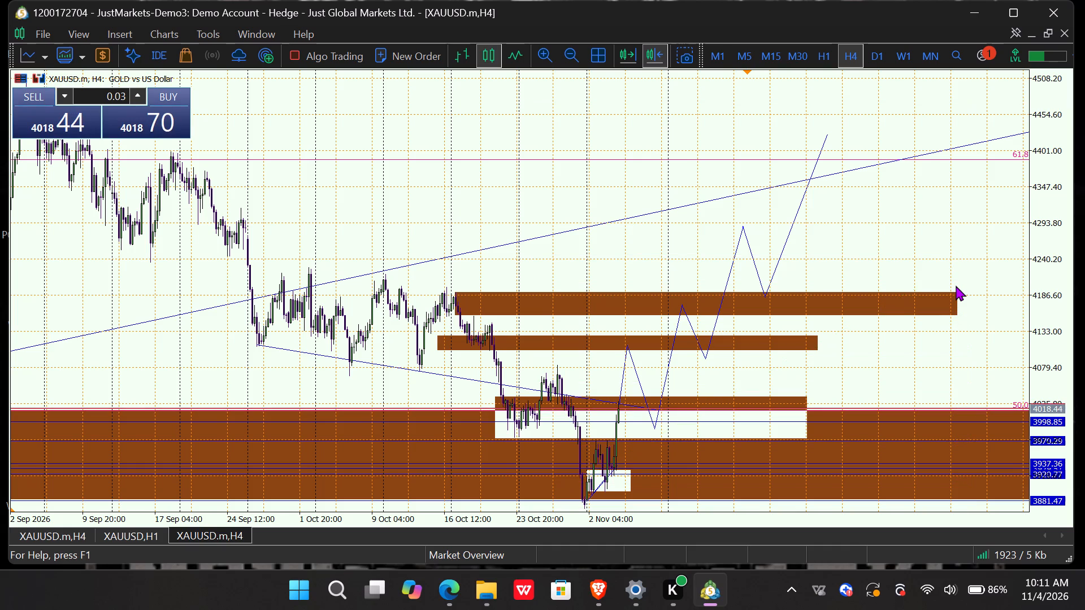
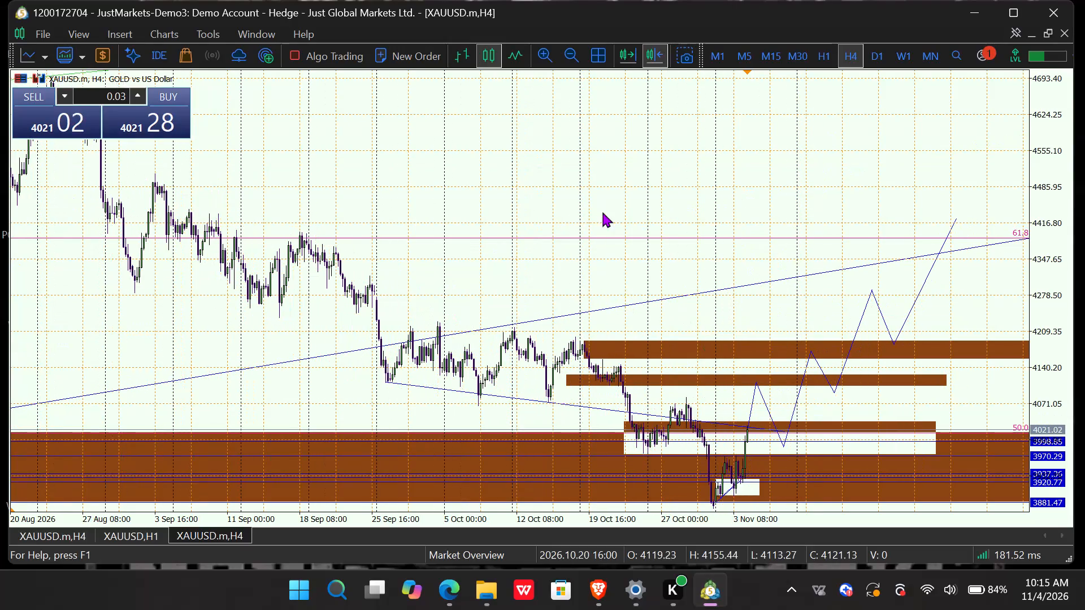
# Draw a MediumBlue horizontal line on the H4 chart at about 5551, near the January high.
pyautogui.moveTo(743, 328); pyautogui.dragTo(793, 319)
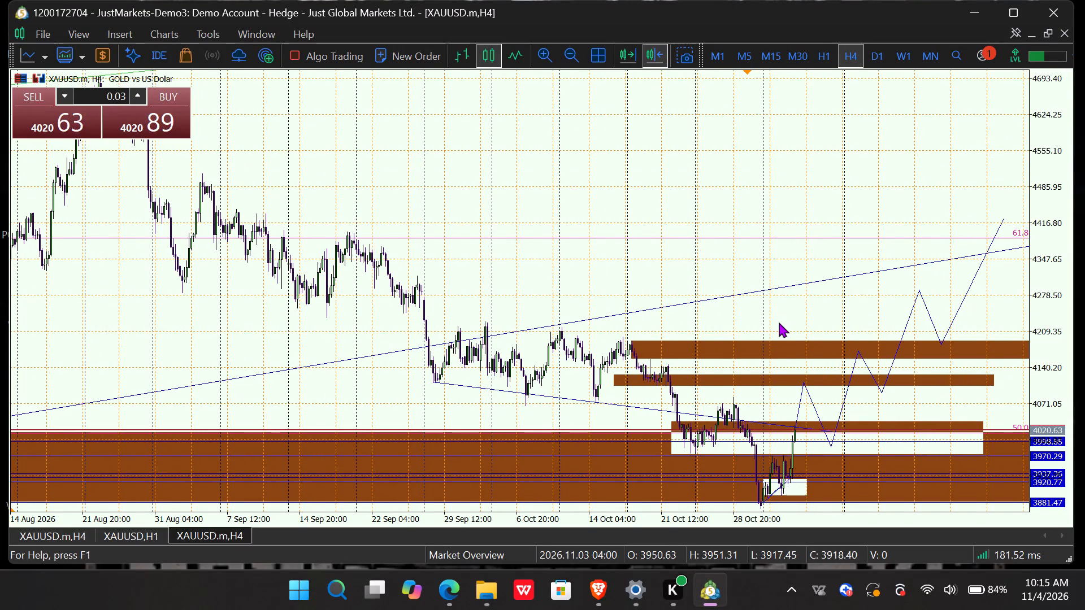
pyautogui.keyDown('ctrl'); pyautogui.scroll(5, 779, 322); pyautogui.keyUp('ctrl')
pyautogui.moveTo(621, 303); pyautogui.dragTo(812, 316)
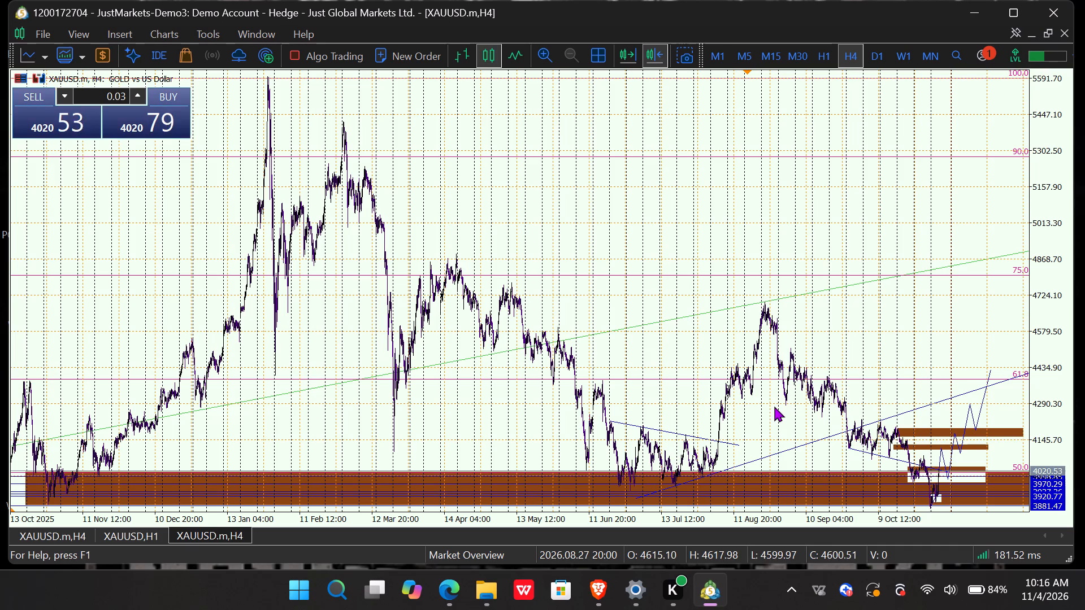
pyautogui.moveTo(878, 341); pyautogui.dragTo(699, 346)
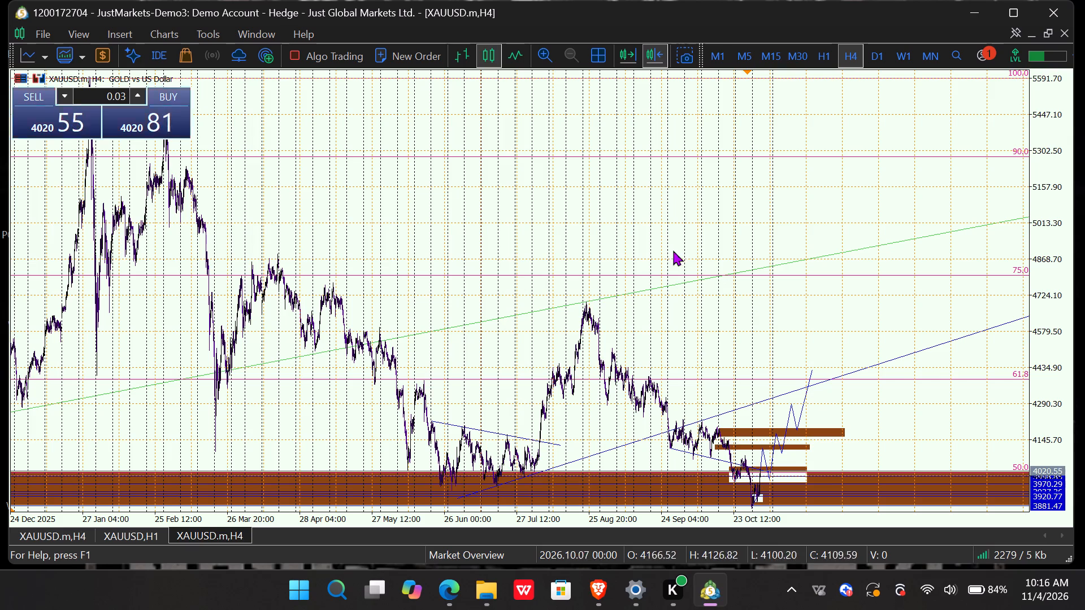
pyautogui.click(124, 29)
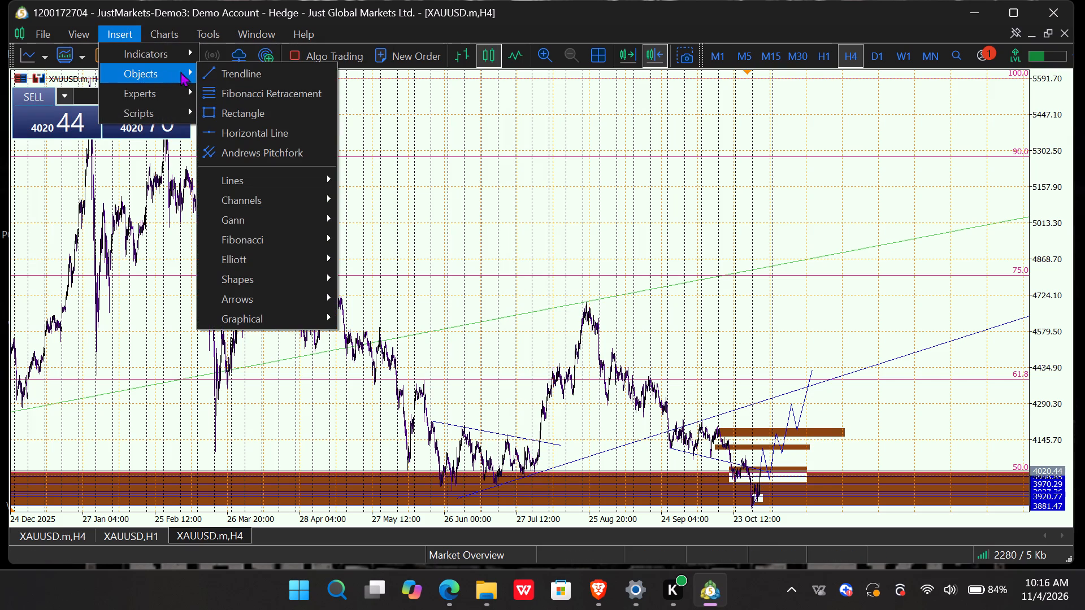
pyautogui.click(230, 133)
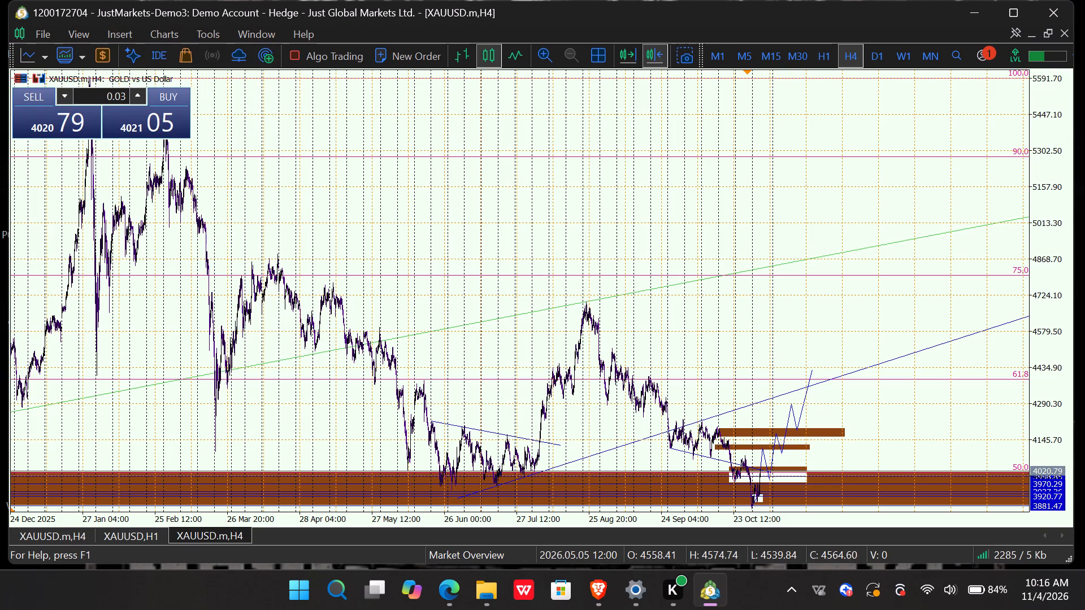
pyautogui.click(318, 88)
pyautogui.moveTo(306, 117); pyautogui.dragTo(435, 141)
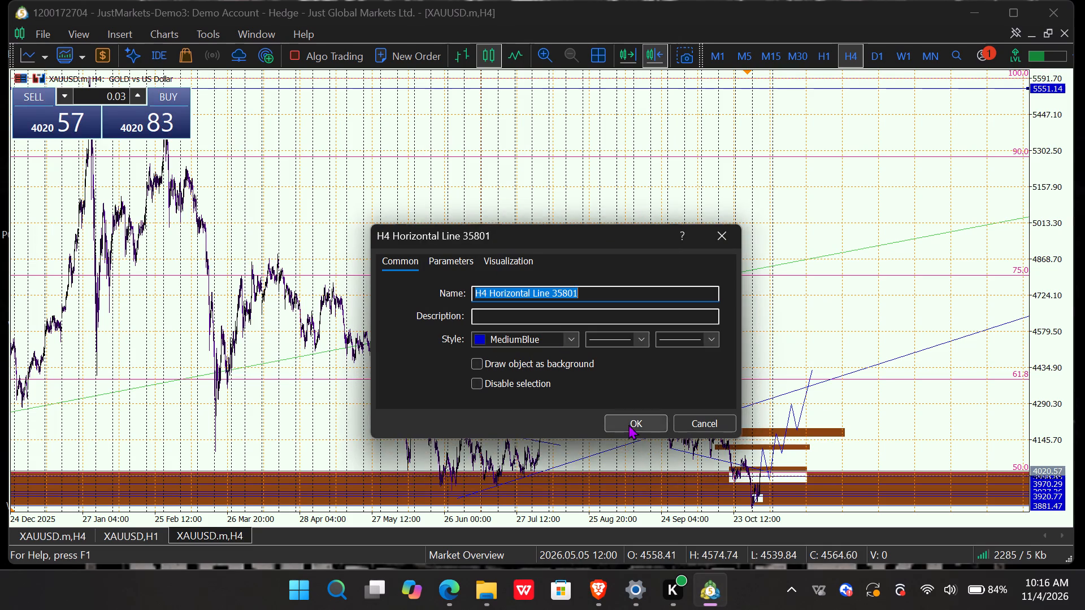
pyautogui.click(628, 424)
# Raise the new horizontal line to 5601.15, at the peak of the late-January high.
pyautogui.moveTo(498, 238); pyautogui.dragTo(759, 255)
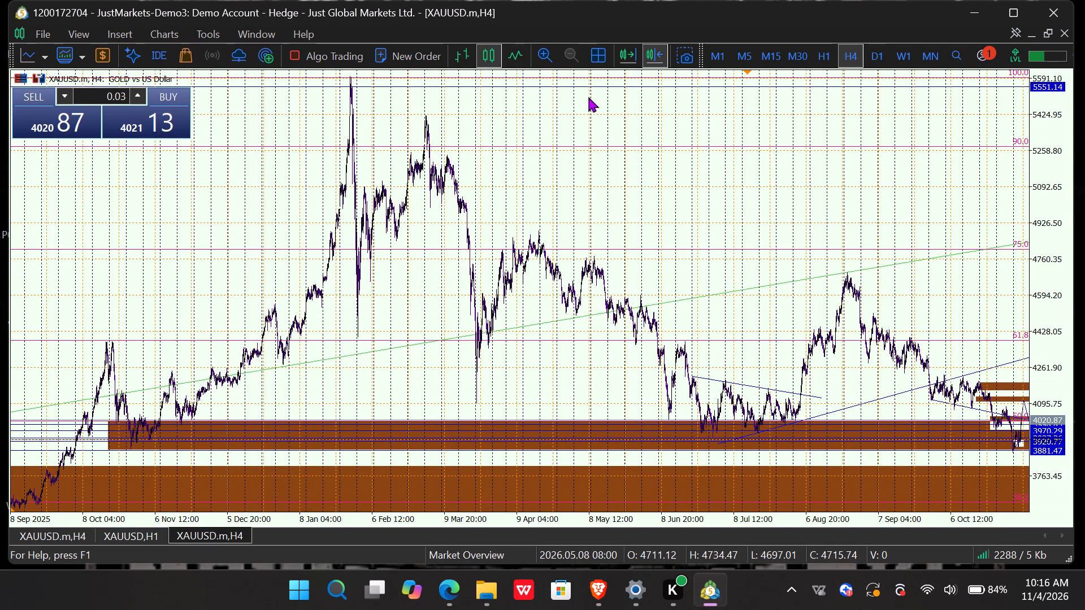
pyautogui.click(591, 82)
pyautogui.click(594, 85)
pyautogui.moveTo(594, 85); pyautogui.dragTo(604, 82)
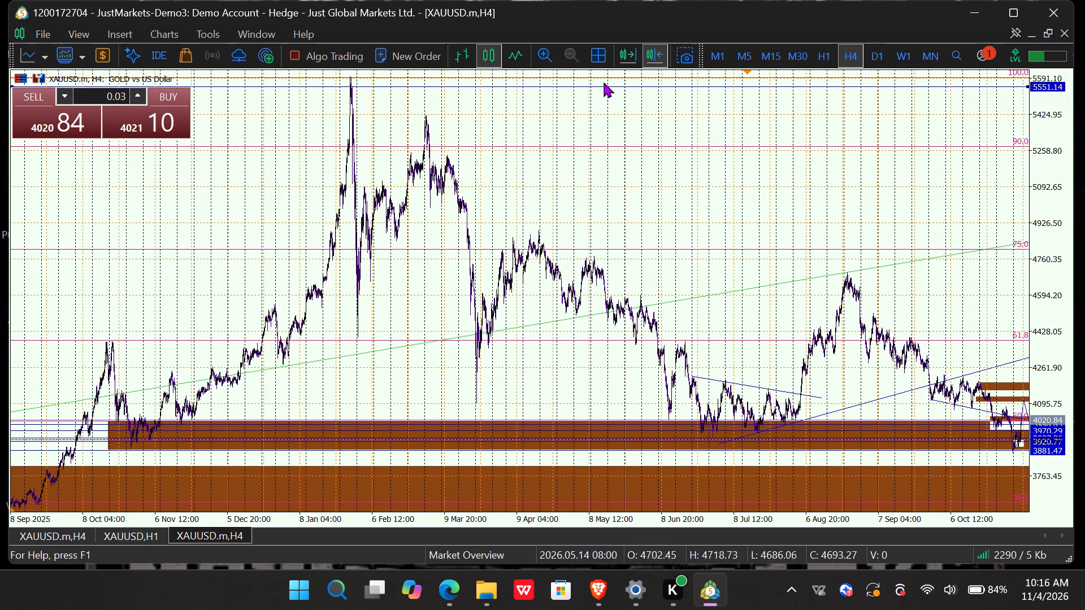
pyautogui.moveTo(604, 82); pyautogui.dragTo(615, 73)
pyautogui.moveTo(609, 86); pyautogui.dragTo(635, 75)
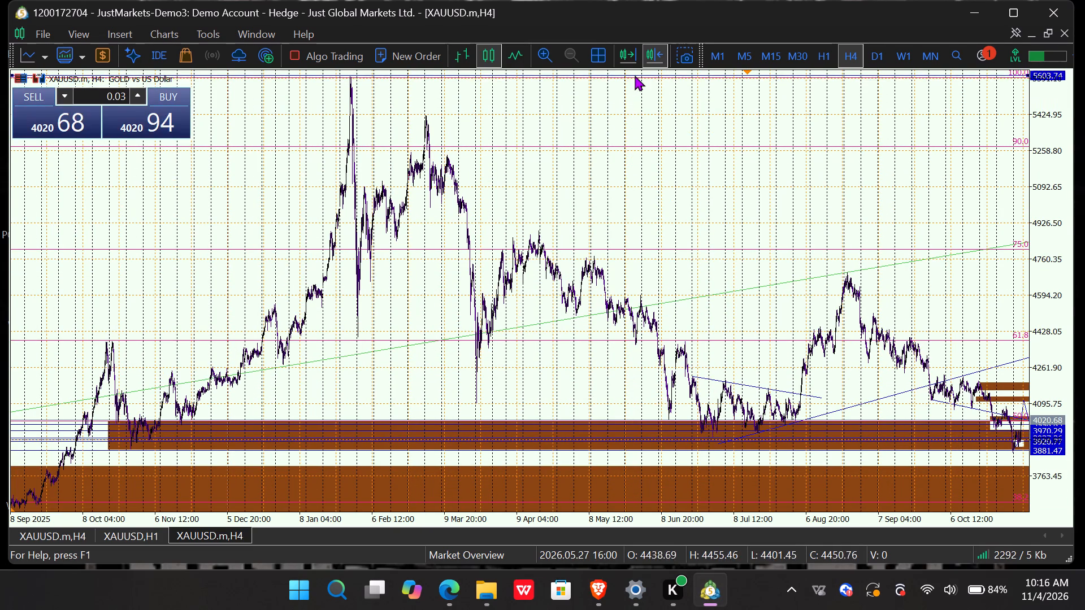
pyautogui.moveTo(635, 75); pyautogui.dragTo(637, 74)
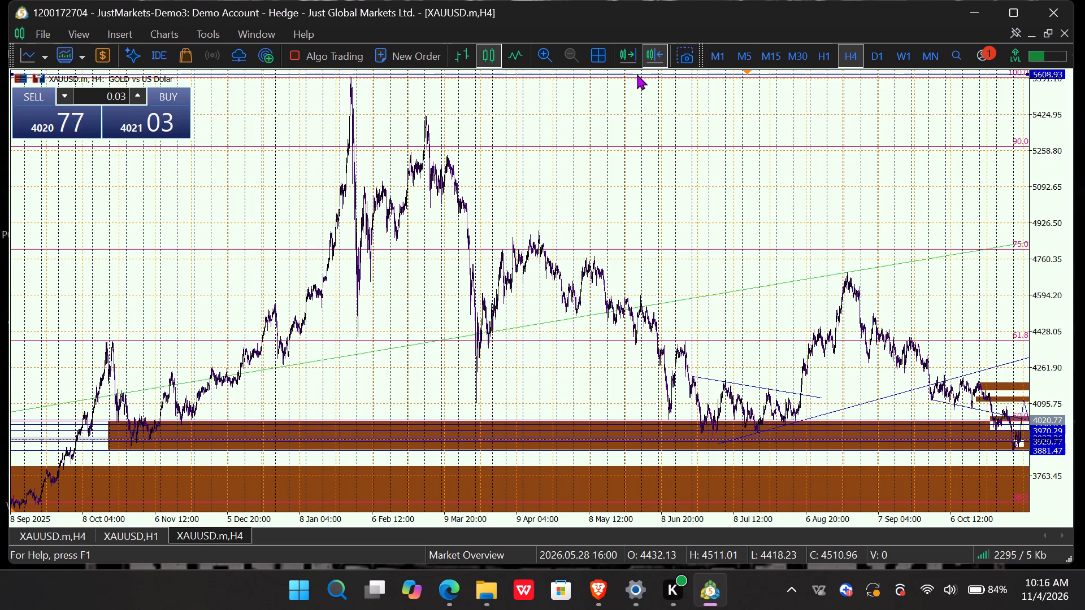
pyautogui.moveTo(637, 74); pyautogui.dragTo(637, 76)
pyautogui.click(637, 74)
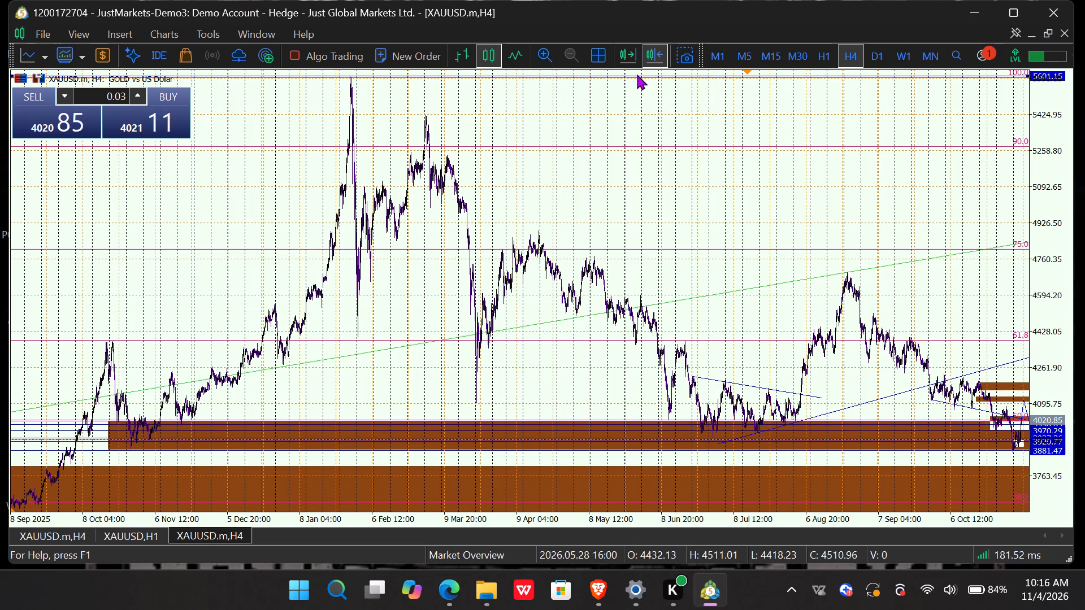
# Draw a Fibonacci retracement from the 5601.15 line down to about 3870, just below the 3881.47 line.
pyautogui.moveTo(709, 145); pyautogui.dragTo(394, 168)
pyautogui.moveTo(694, 219); pyautogui.dragTo(614, 215)
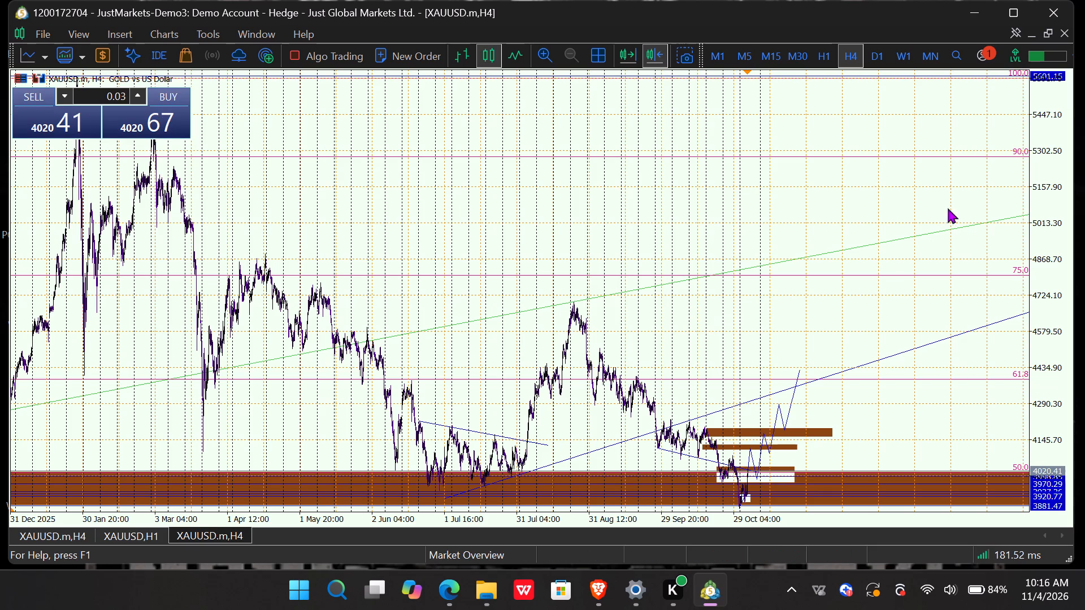
pyautogui.moveTo(1044, 137); pyautogui.dragTo(1047, 143)
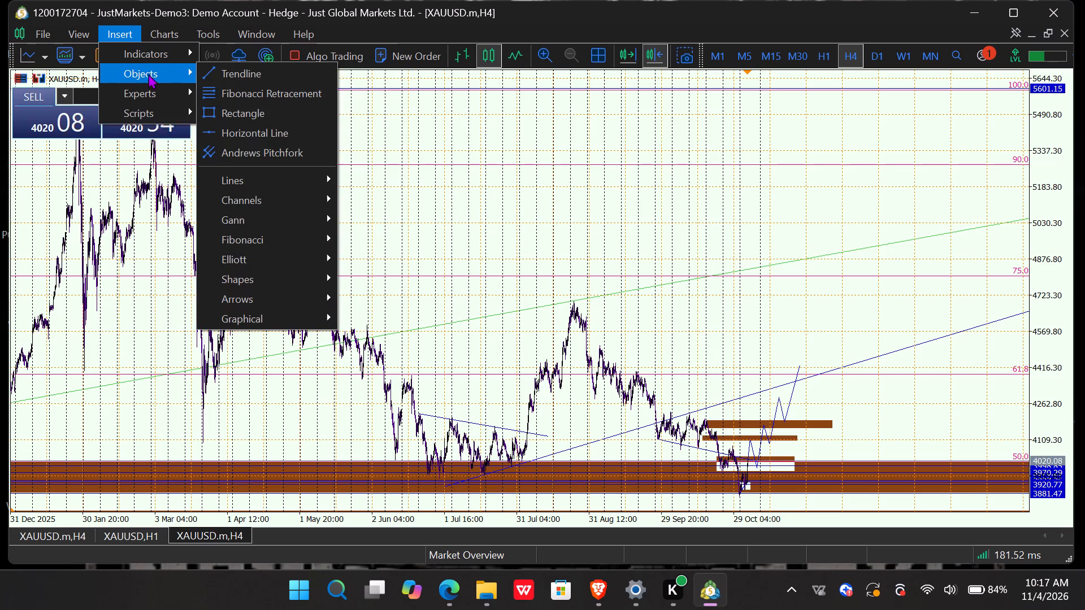
pyautogui.click(234, 94)
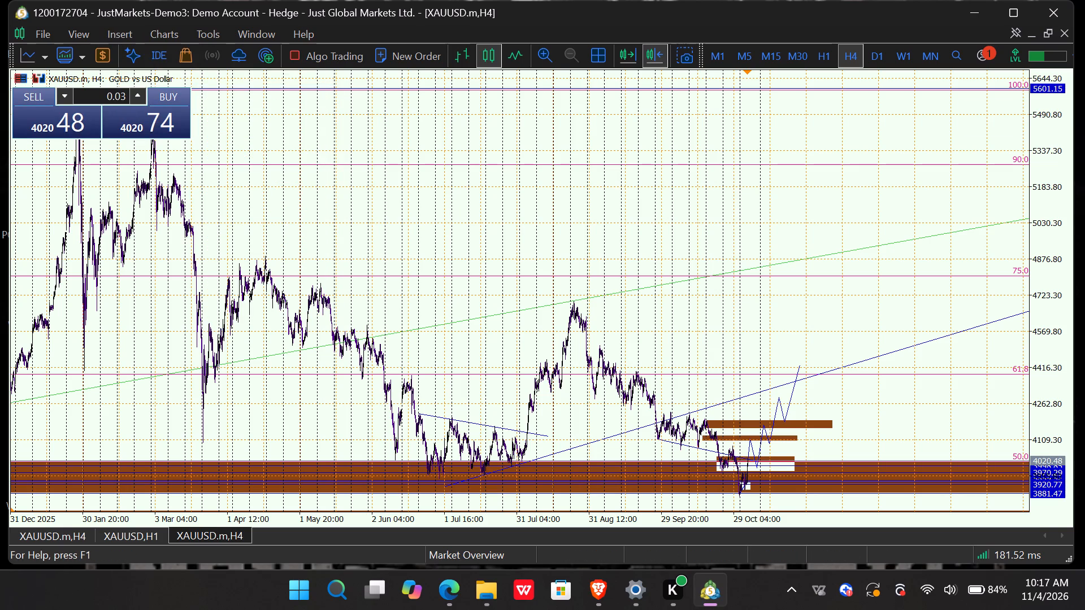
pyautogui.moveTo(998, 88); pyautogui.dragTo(696, 234)
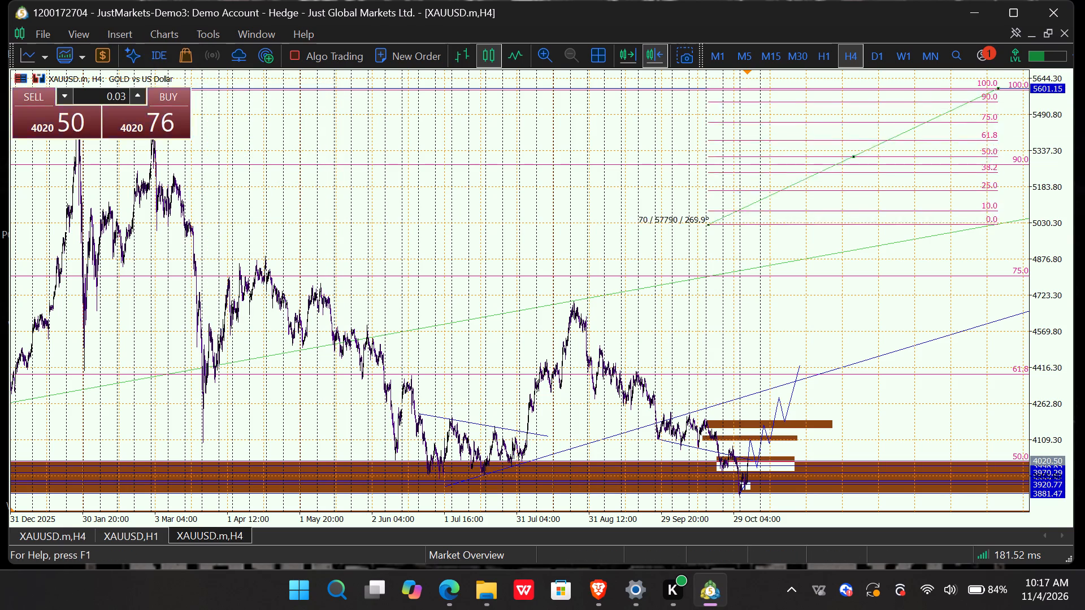
pyautogui.moveTo(696, 234); pyautogui.dragTo(580, 498)
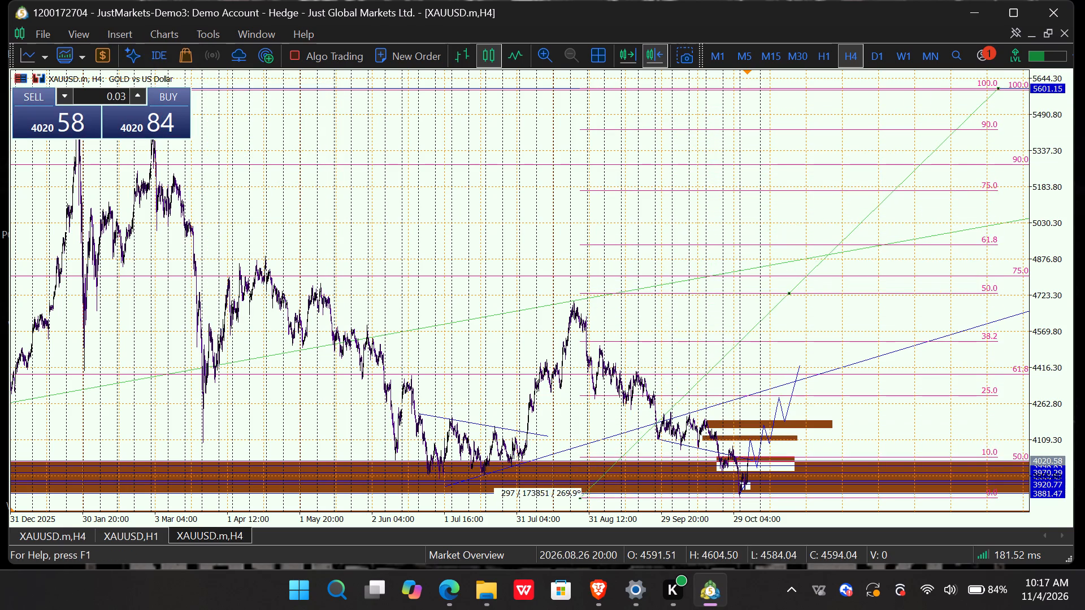
pyautogui.moveTo(580, 498); pyautogui.dragTo(580, 495)
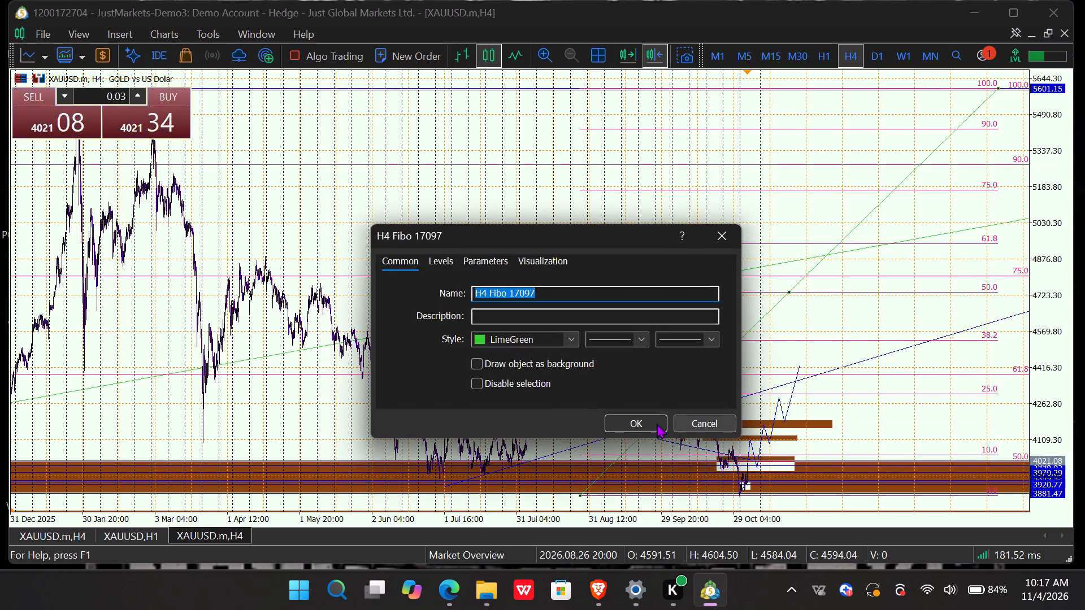
pyautogui.click(648, 417)
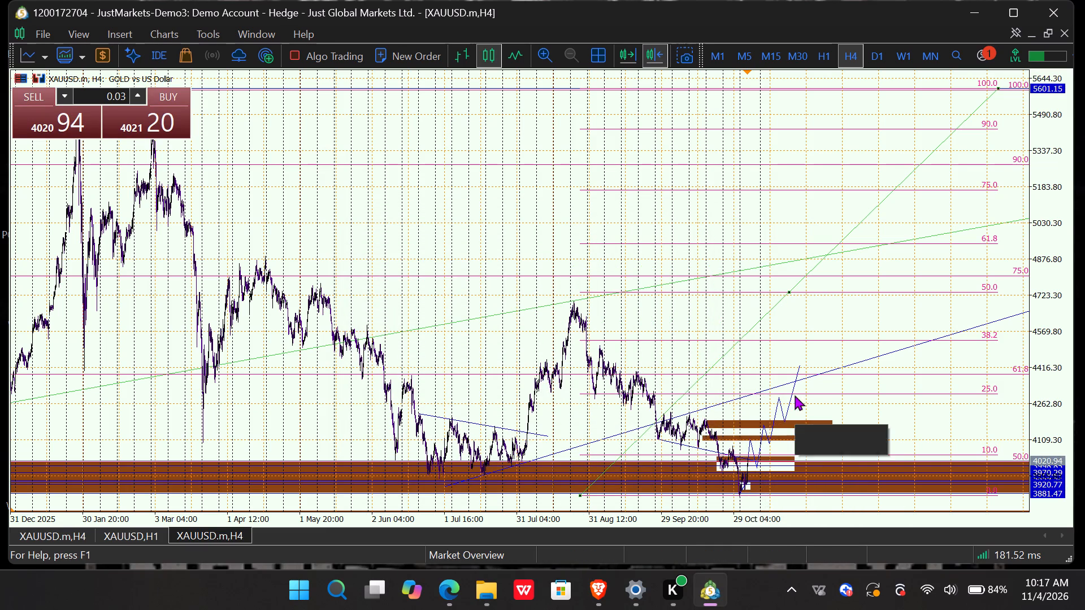
# Lower the upper end of the zigzag projection's last rising leg to about 4402.
pyautogui.click(798, 366)
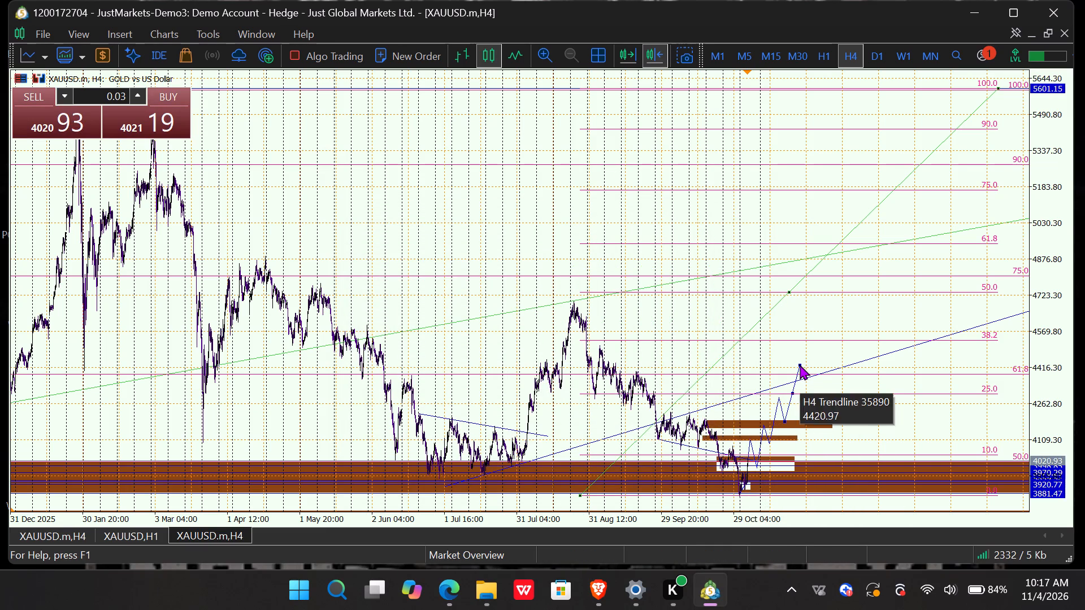
pyautogui.moveTo(800, 364); pyautogui.dragTo(797, 374)
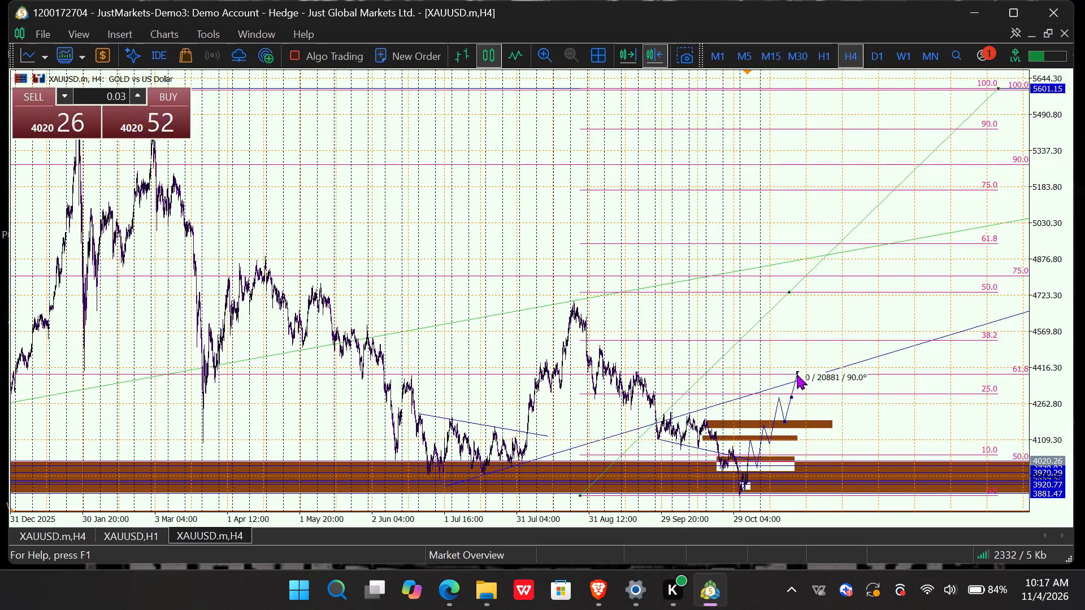
pyautogui.moveTo(797, 374); pyautogui.dragTo(794, 380)
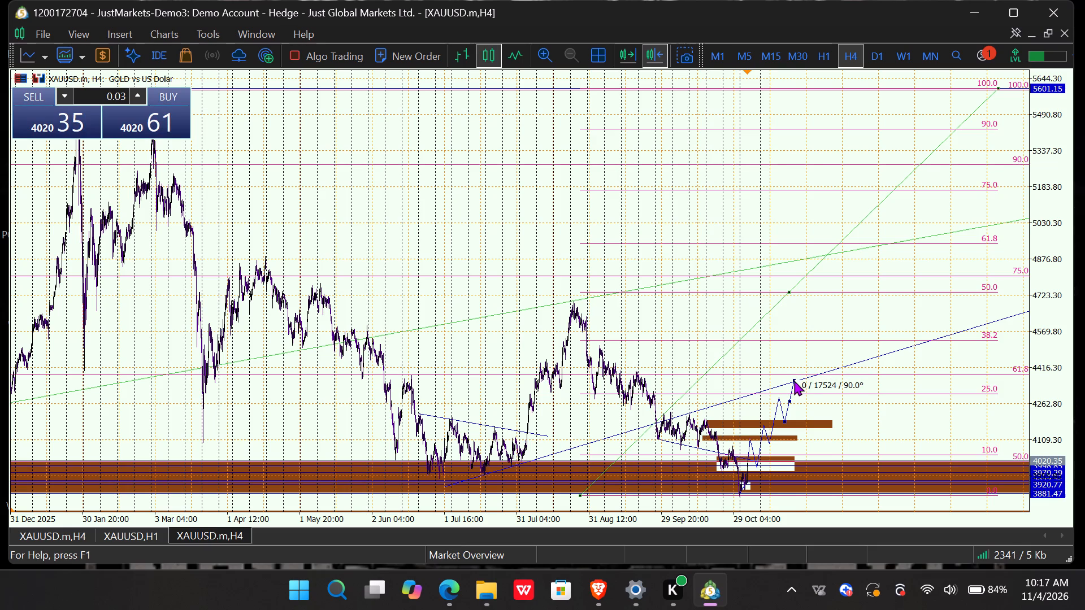
pyautogui.moveTo(794, 380); pyautogui.dragTo(797, 370)
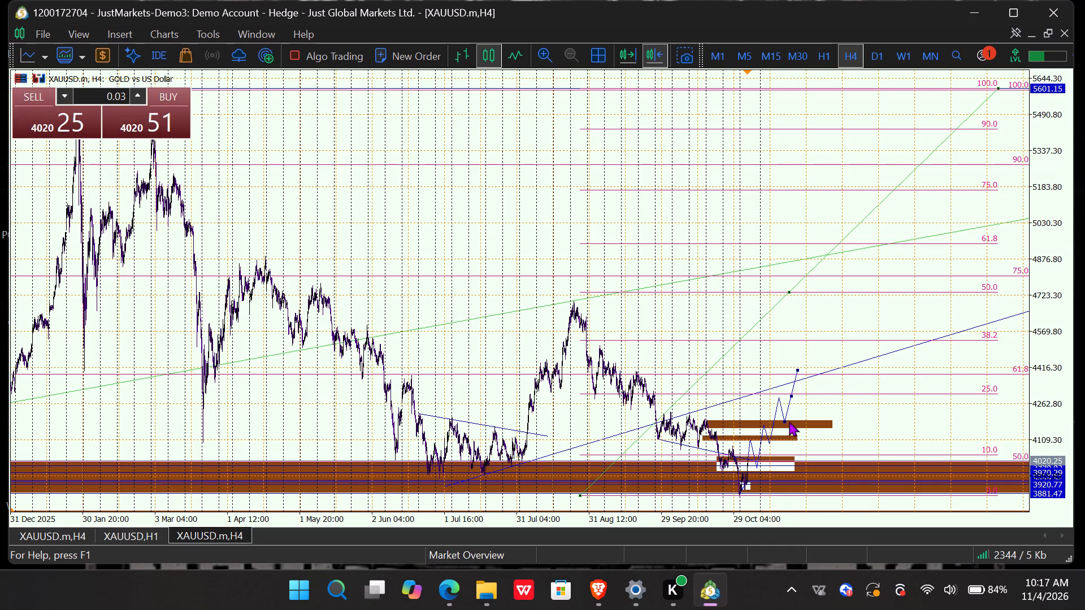
pyautogui.click(789, 403)
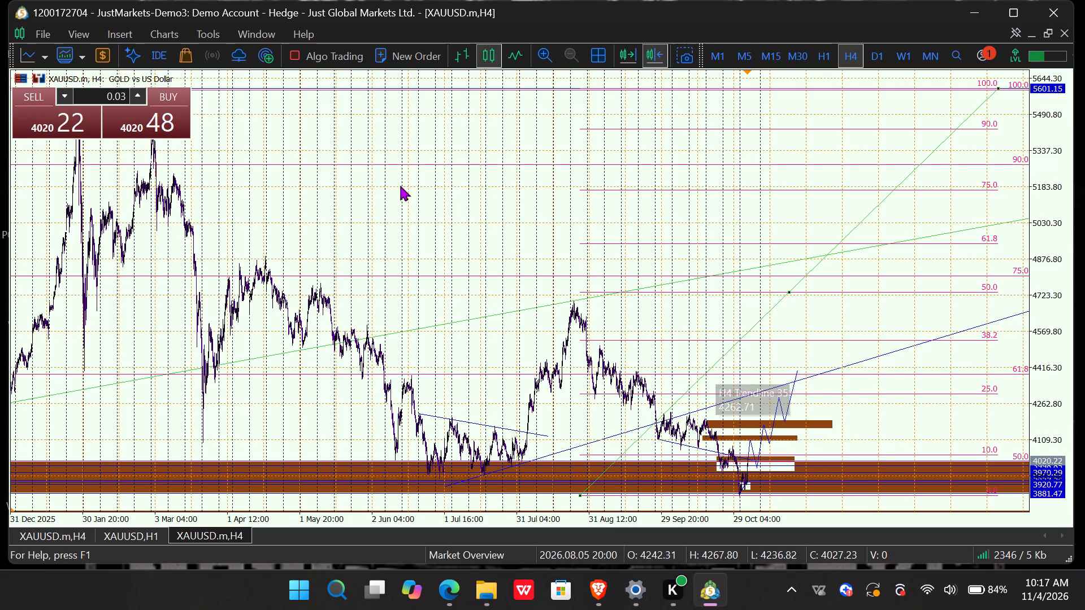
# Extend the zigzag with a trendline down to about 4075 and a rising one up to about 4435, joining them at the low.
pyautogui.click(125, 34)
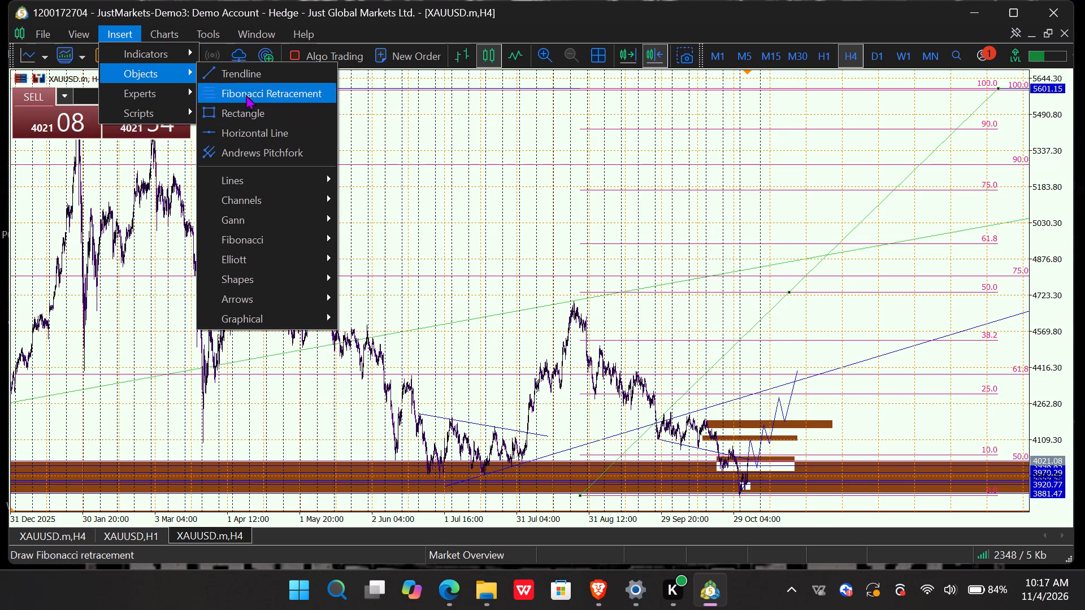
pyautogui.click(253, 77)
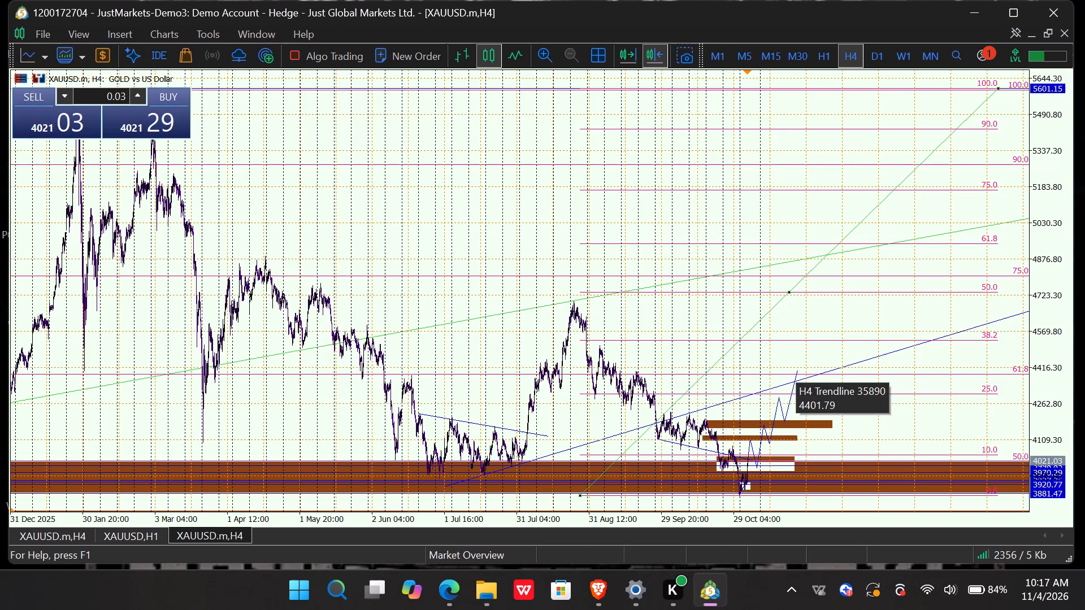
pyautogui.moveTo(798, 371); pyautogui.dragTo(815, 445)
pyautogui.click(650, 421)
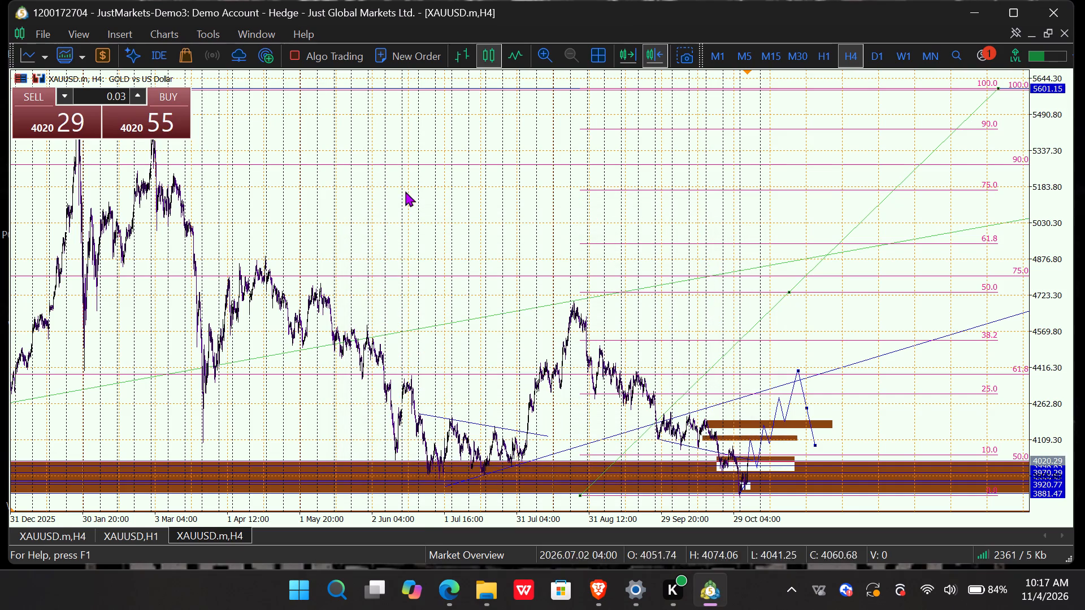
pyautogui.click(111, 35)
pyautogui.click(215, 73)
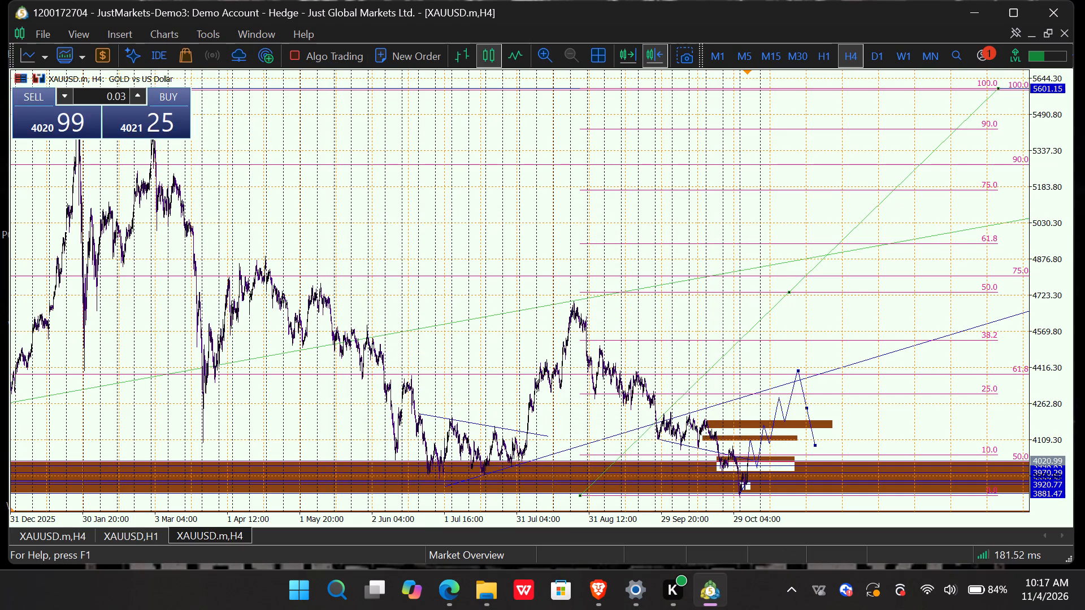
pyautogui.moveTo(818, 448); pyautogui.dragTo(851, 366)
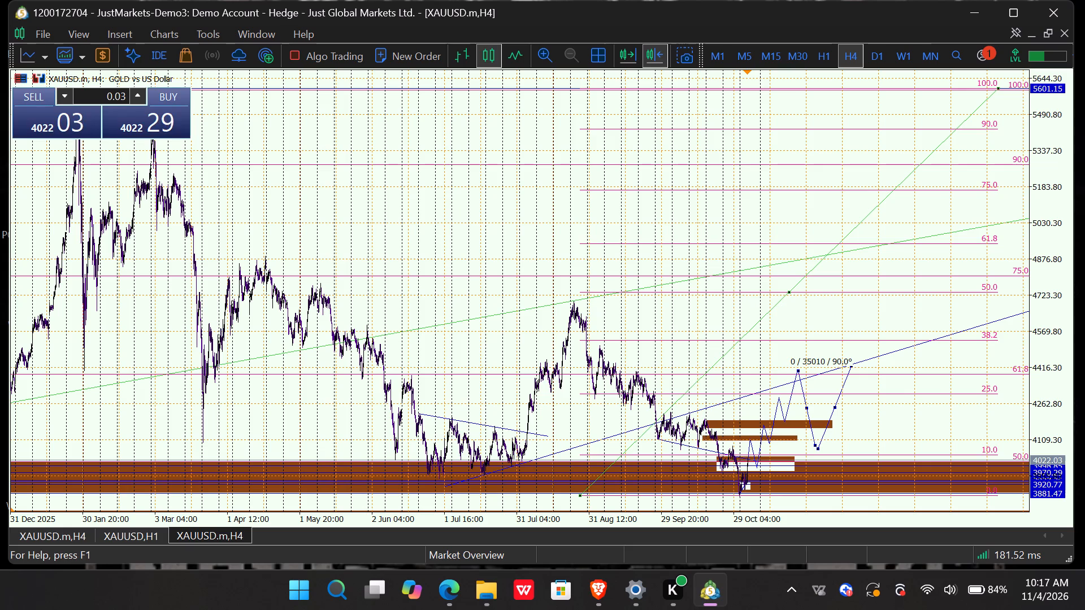
pyautogui.moveTo(851, 366); pyautogui.dragTo(852, 363)
pyautogui.click(662, 421)
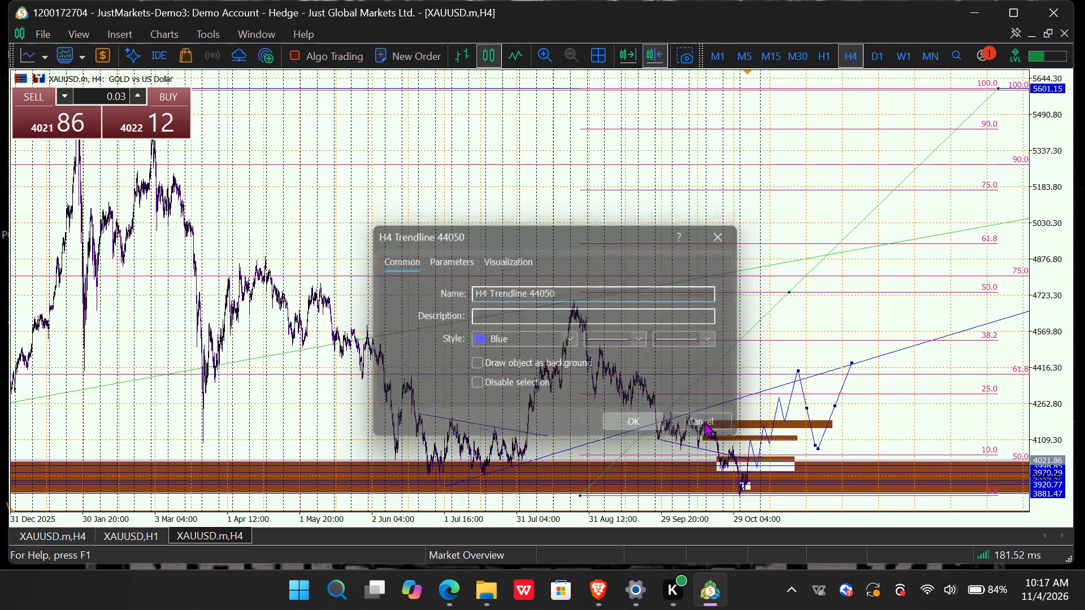
pyautogui.click(815, 443)
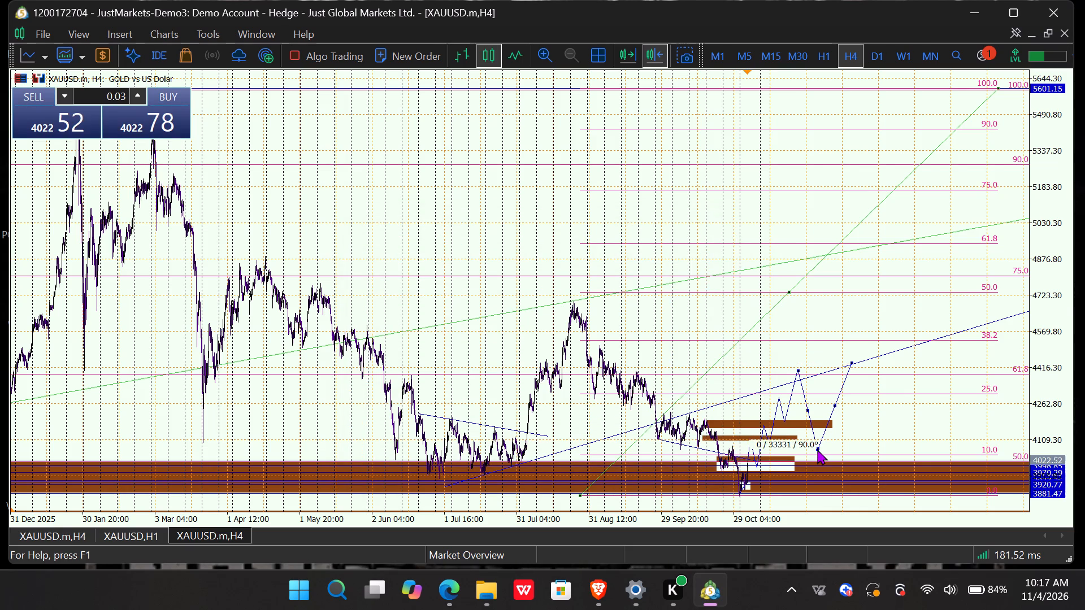
# Extend the zigzag from its last peak with a trendline down to about 4113 and a rising one up to about 4407.
pyautogui.click(107, 38)
pyautogui.click(236, 73)
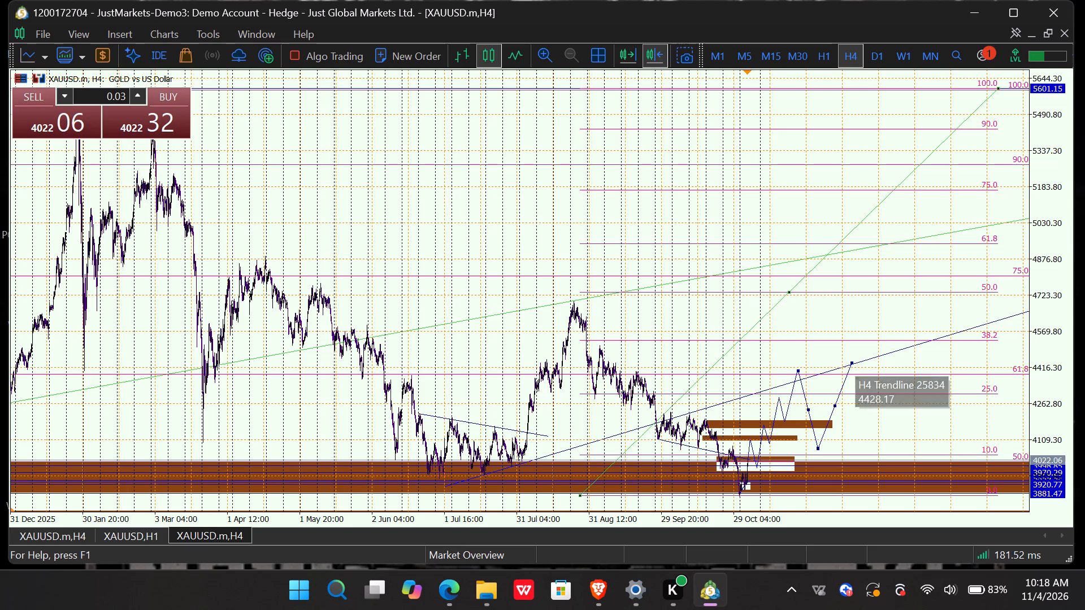
pyautogui.moveTo(852, 361); pyautogui.dragTo(871, 439)
pyautogui.click(657, 419)
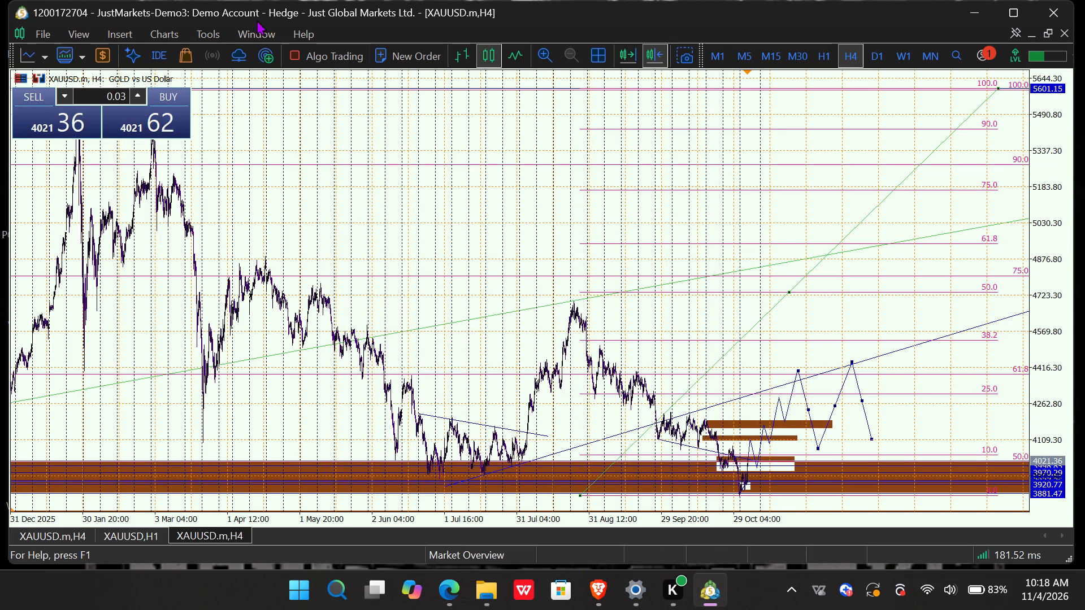
pyautogui.click(137, 32)
pyautogui.click(212, 73)
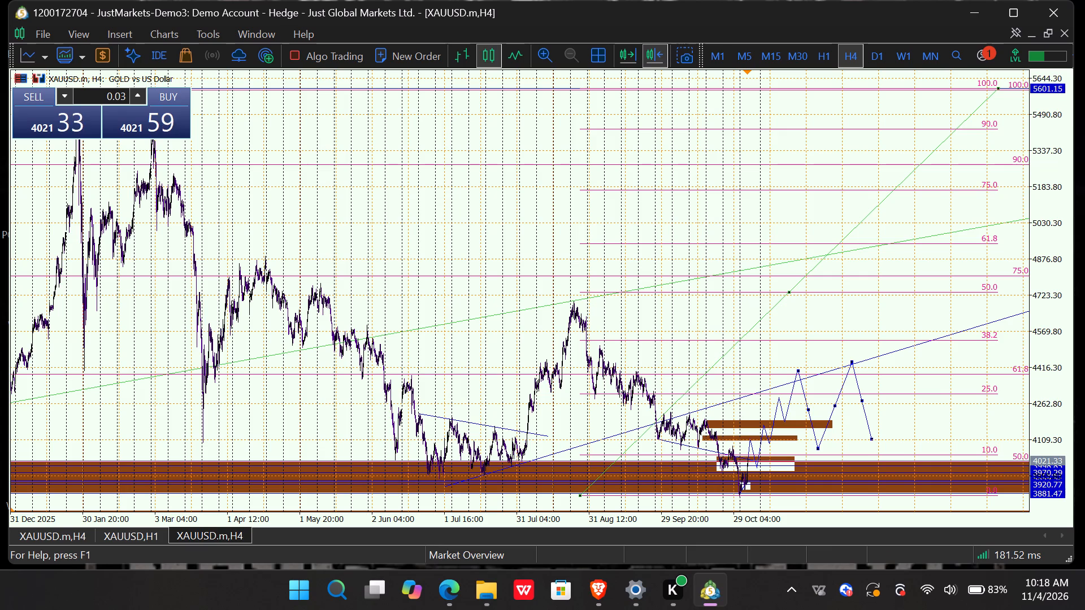
pyautogui.moveTo(871, 439); pyautogui.dragTo(901, 373)
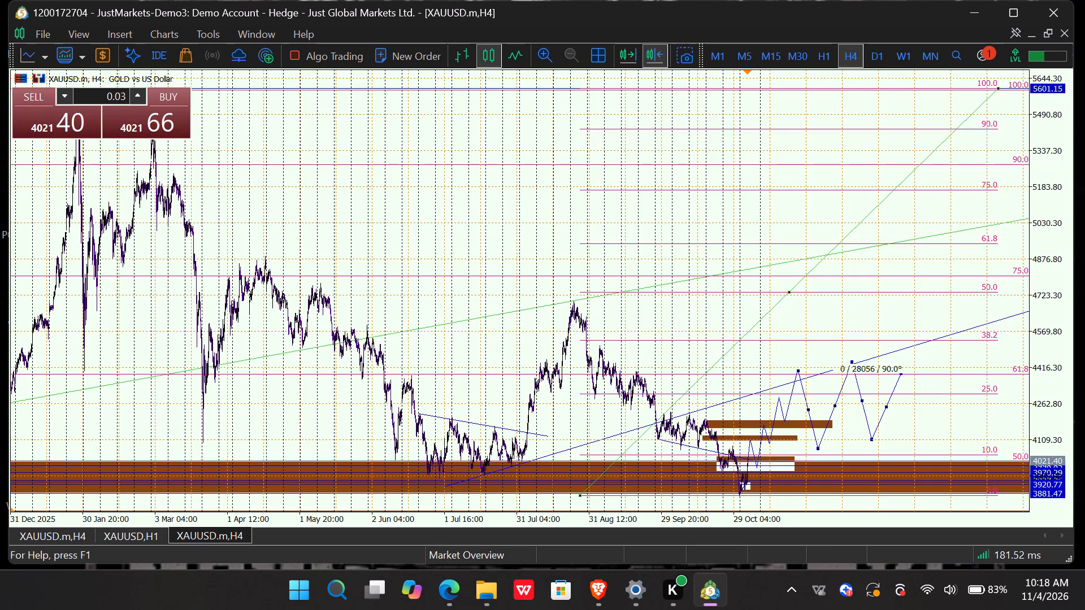
pyautogui.moveTo(901, 373); pyautogui.dragTo(902, 370)
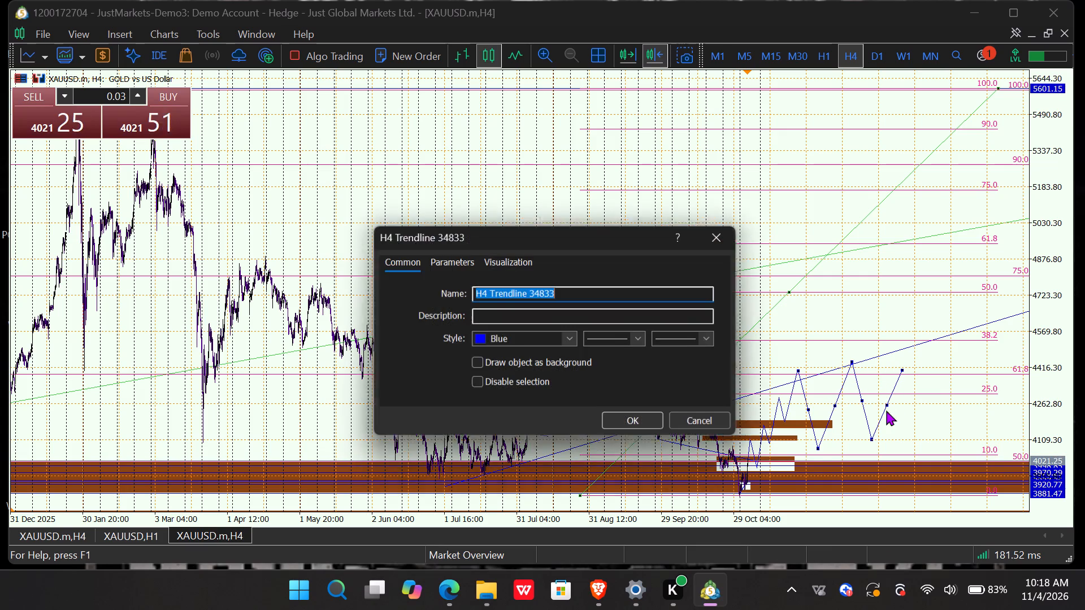
pyautogui.click(650, 417)
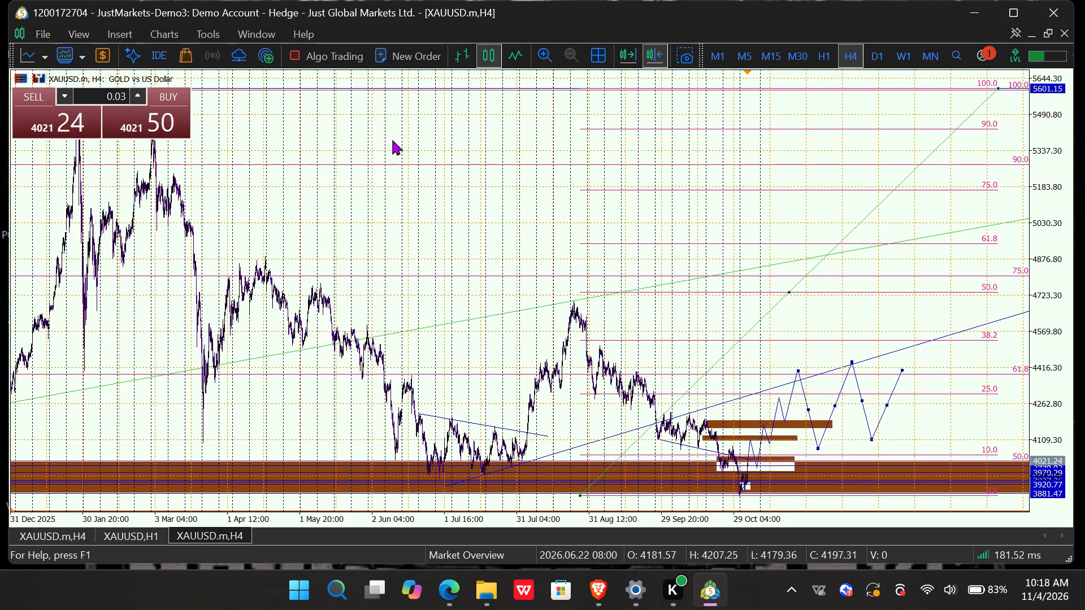
# Add a short falling trendline from the zigzag's newest peak down to about 4295, and join the rising leg to its start at the peak.
pyautogui.click(124, 32)
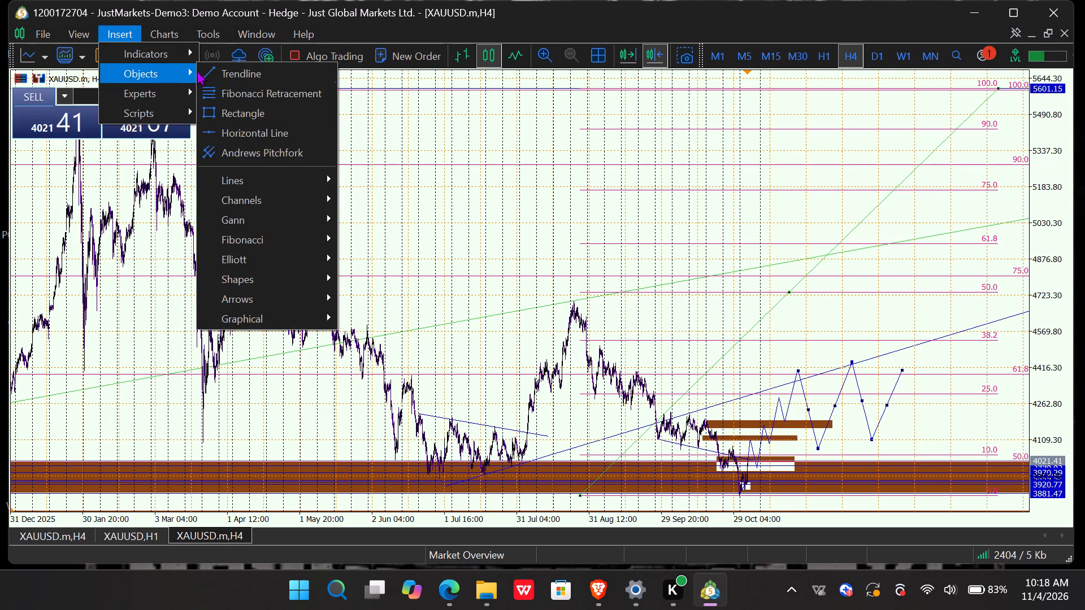
pyautogui.click(201, 70)
pyautogui.moveTo(904, 368); pyautogui.dragTo(910, 386)
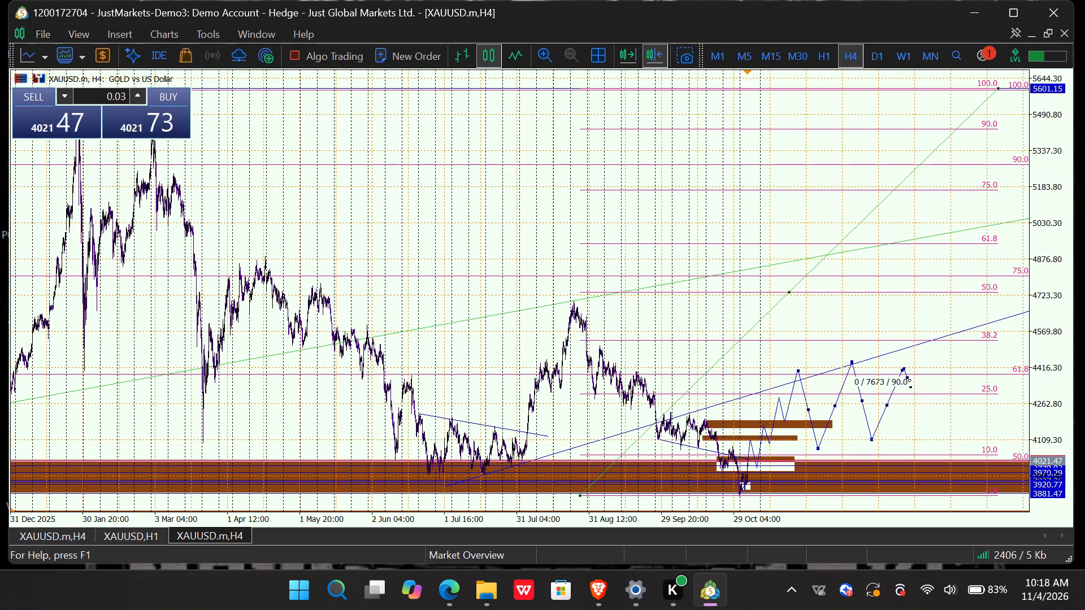
pyautogui.moveTo(910, 386); pyautogui.dragTo(914, 396)
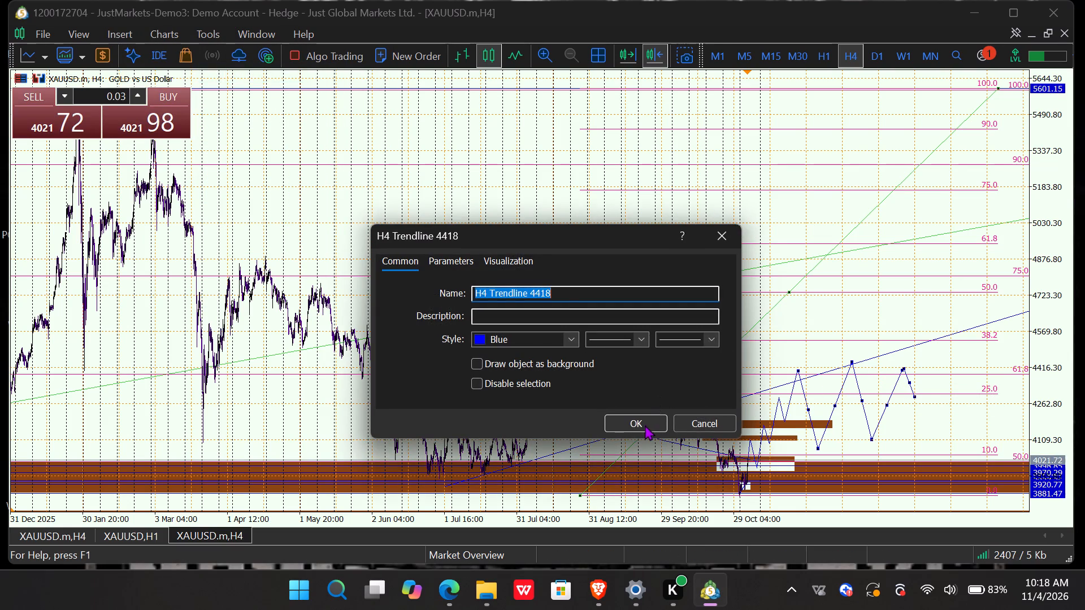
pyautogui.click(644, 425)
pyautogui.click(902, 368)
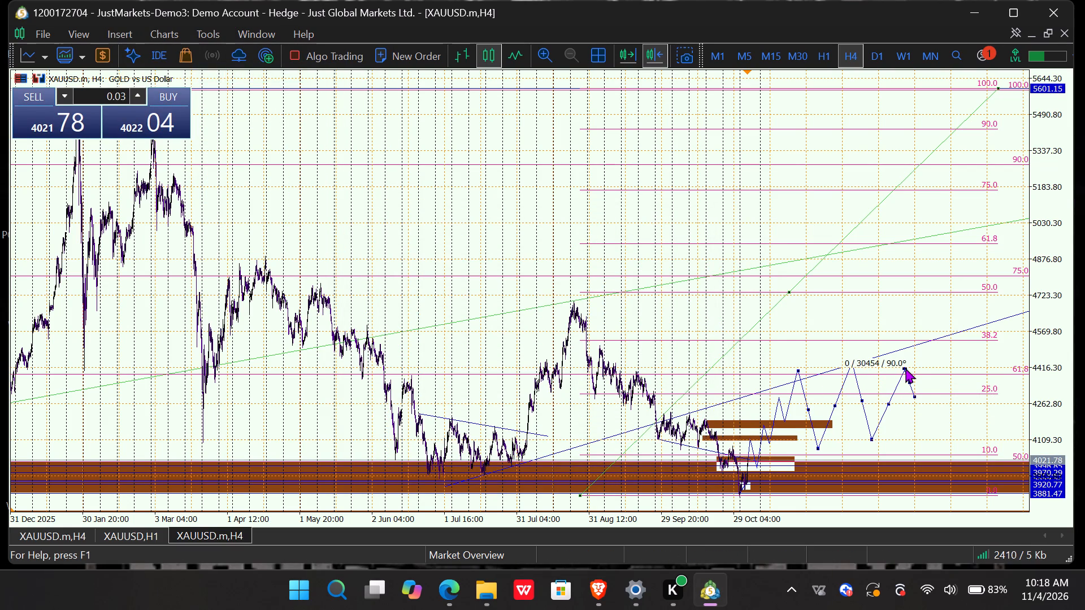
pyautogui.click(905, 368)
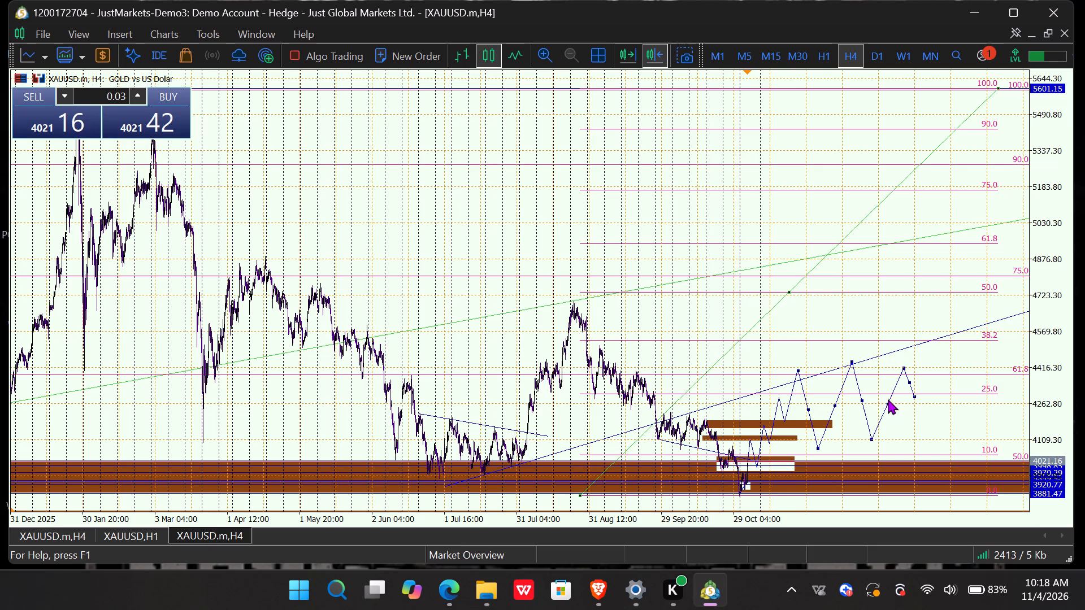
# Deselect the most recently drawn zigzag trendlines.
pyautogui.click(888, 399)
pyautogui.click(862, 399)
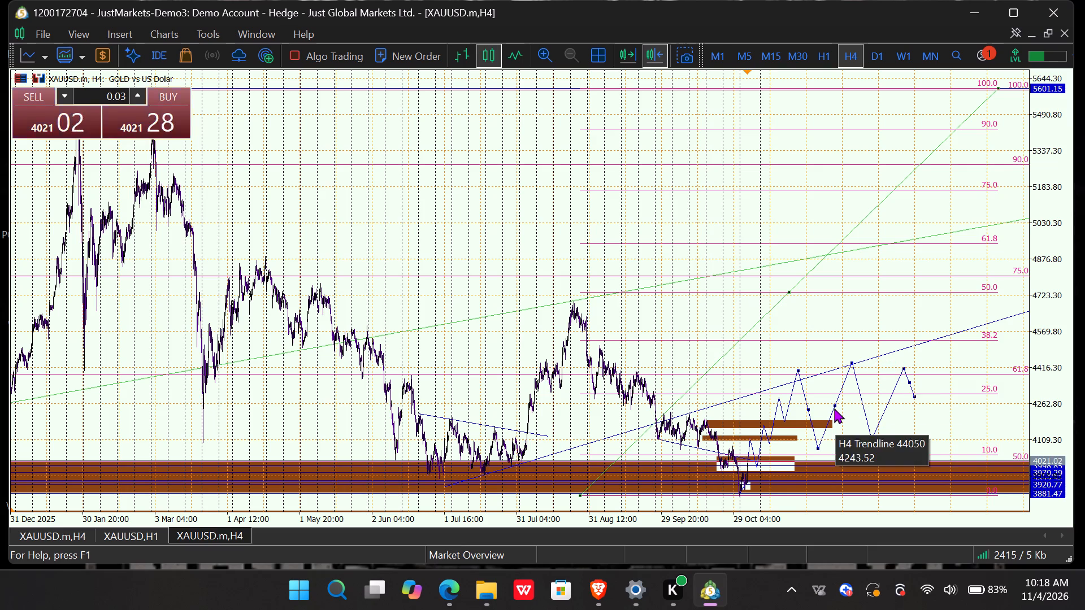
pyautogui.click(832, 408)
pyautogui.click(808, 407)
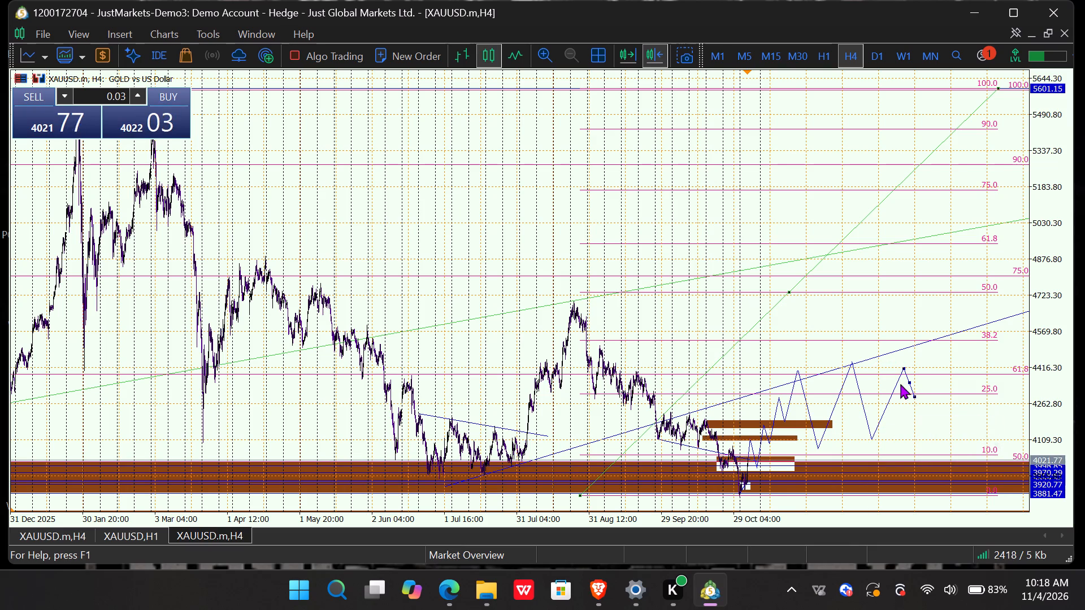
pyautogui.click(908, 381)
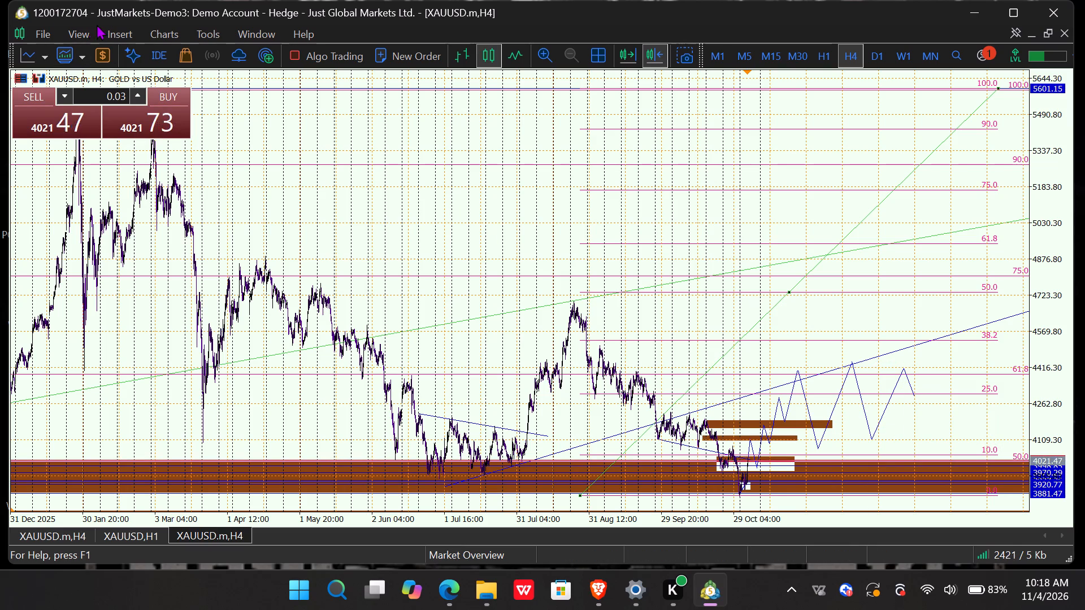
# Draw a rising zigzag trendline from the last low at about 4295 up to about 4809, at the 75.0 Fibonacci level.
pyautogui.click(116, 32)
pyautogui.click(208, 73)
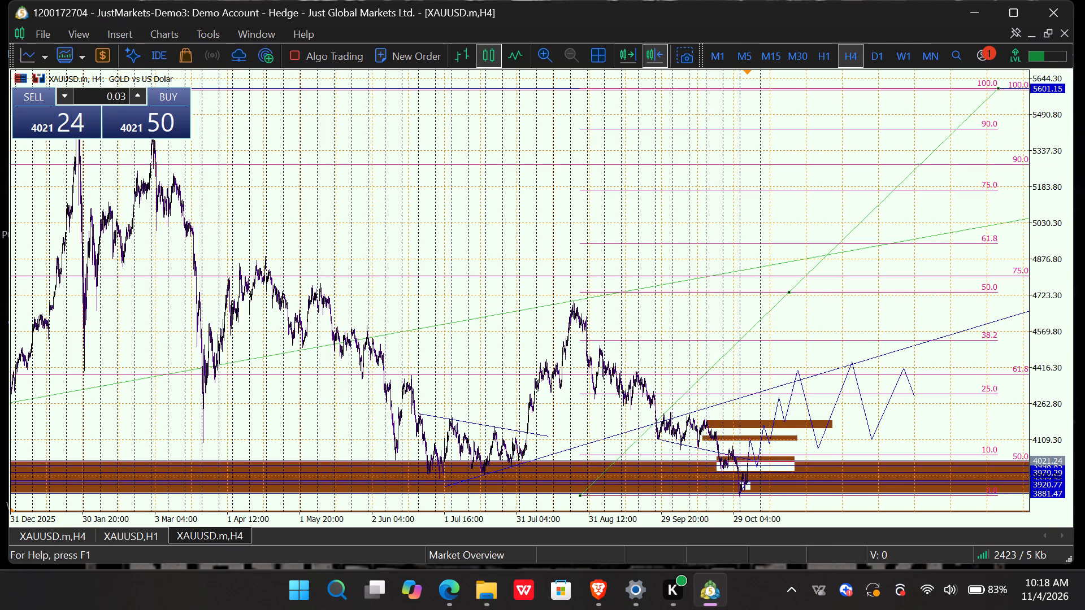
pyautogui.moveTo(915, 396); pyautogui.dragTo(961, 319)
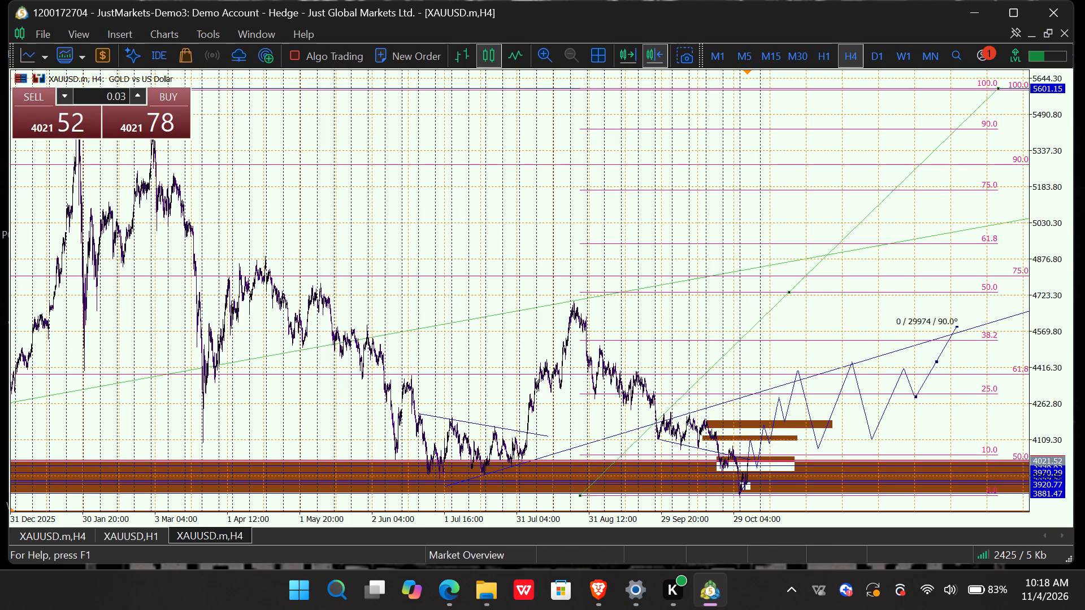
pyautogui.moveTo(961, 319); pyautogui.dragTo(965, 286)
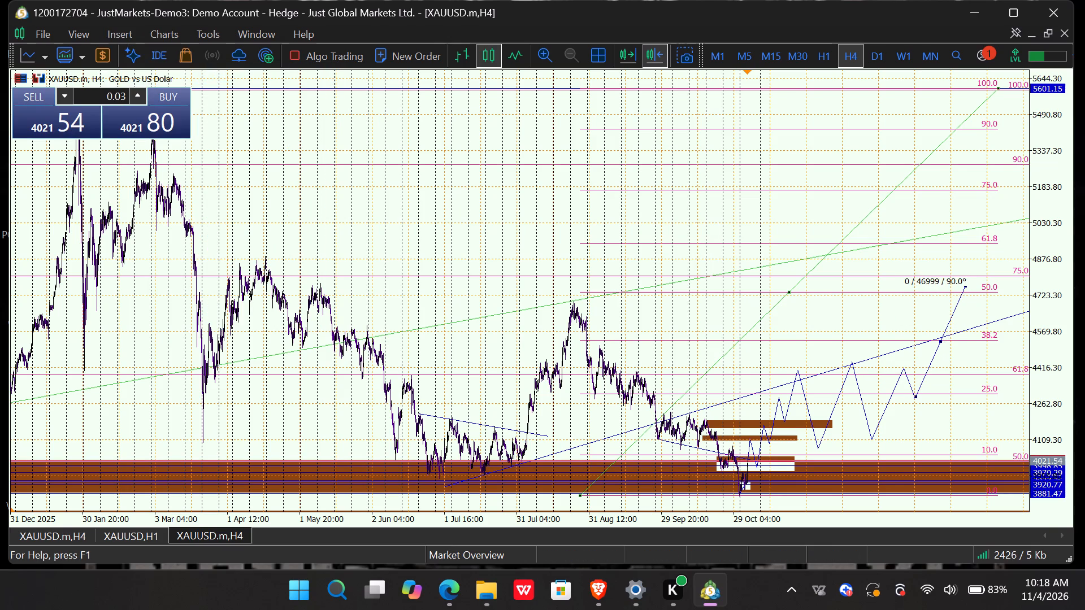
pyautogui.moveTo(965, 286); pyautogui.dragTo(961, 275)
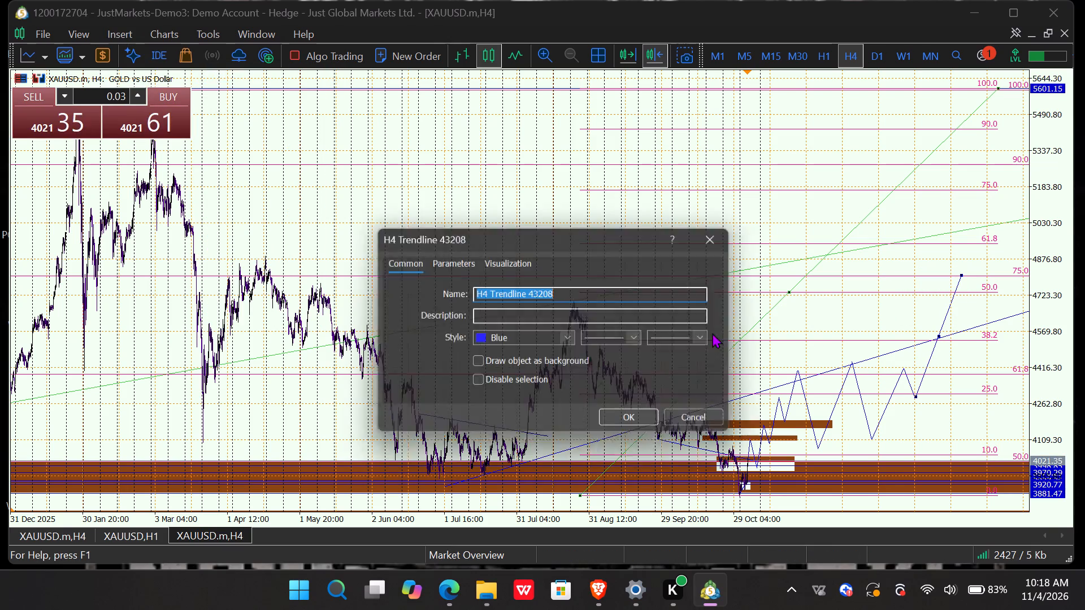
pyautogui.click(639, 424)
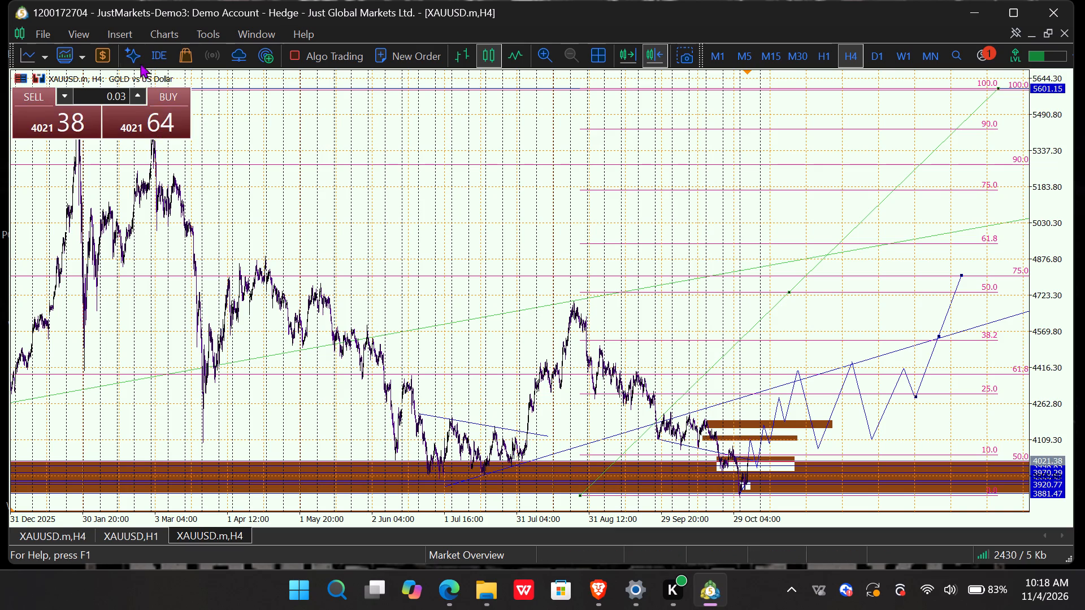
# Draw a falling zigzag trendline from the peak at the 75.0 level down to about 4340, just above the 25.0 level.
pyautogui.click(126, 30)
pyautogui.click(219, 73)
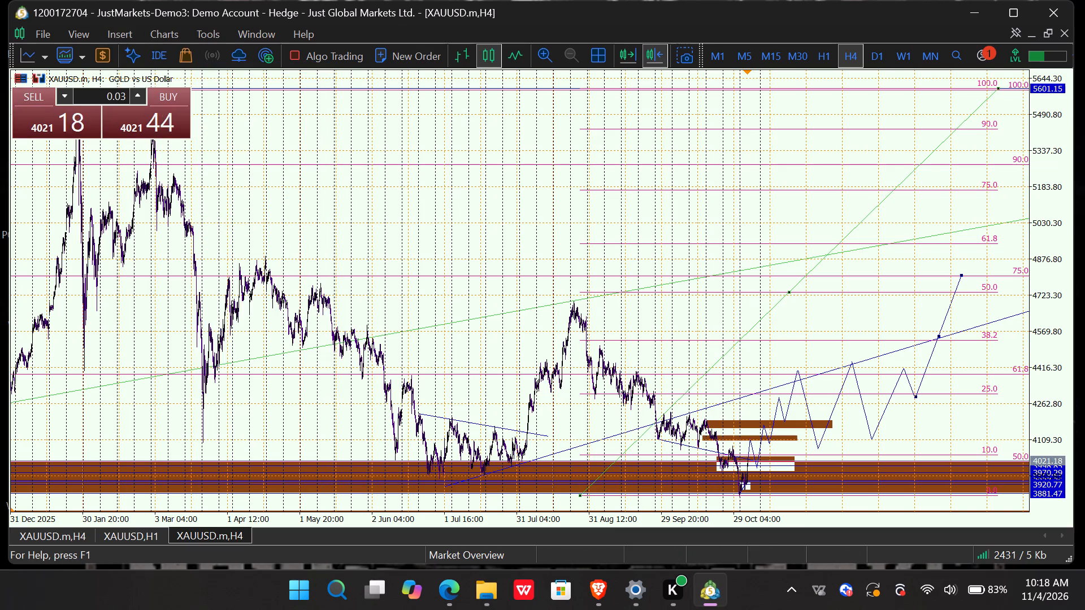
pyautogui.moveTo(961, 274); pyautogui.dragTo(978, 369)
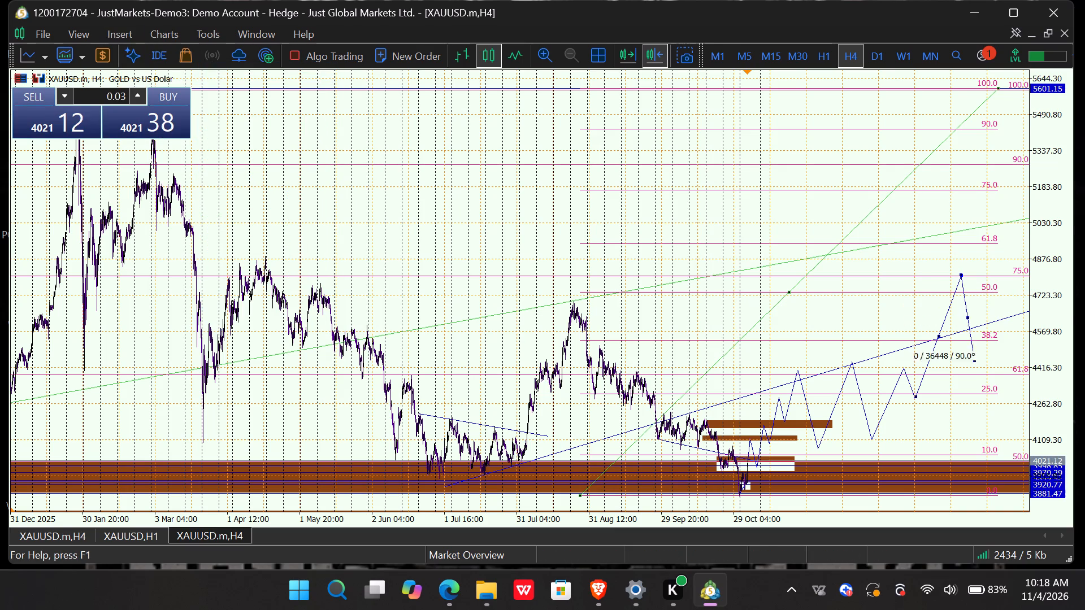
pyautogui.moveTo(978, 369); pyautogui.dragTo(990, 386)
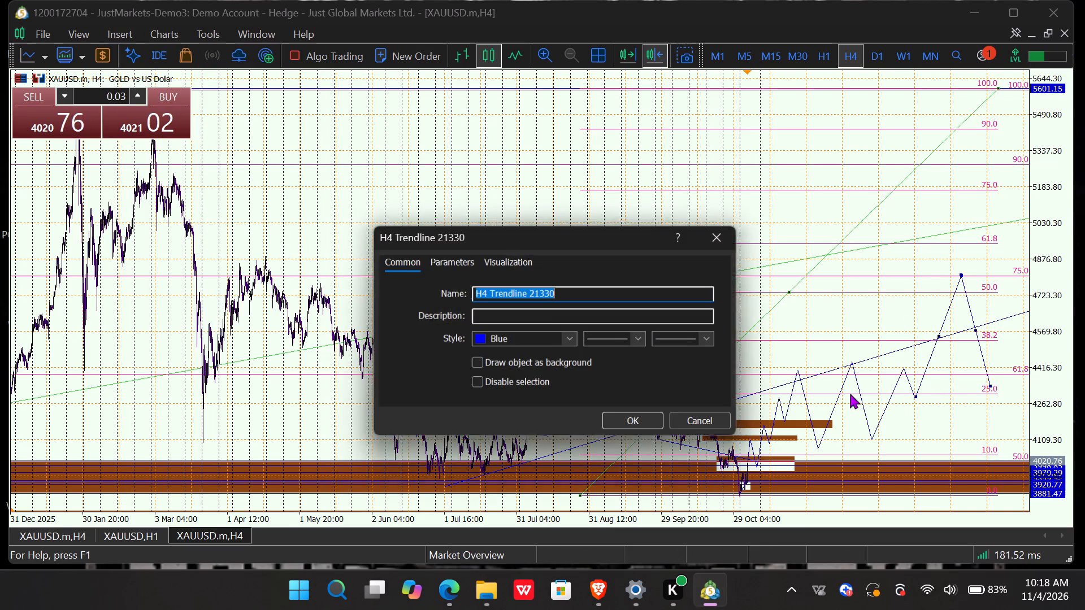
pyautogui.click(648, 417)
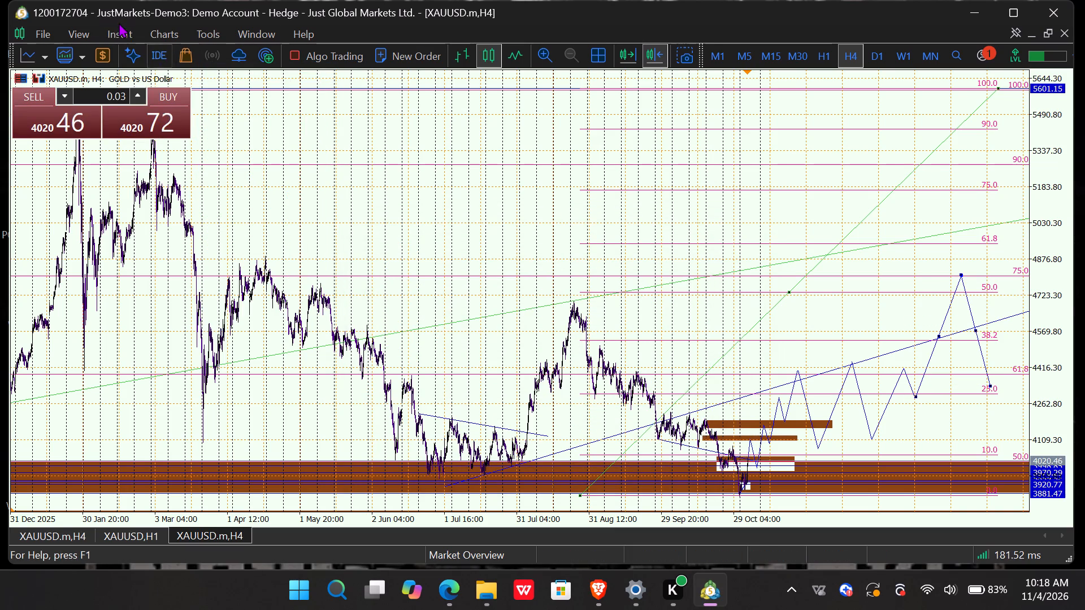
# Draw a rising zigzag trendline from the low at about 4340 up to about 4840, slightly above the 75.0 level.
pyautogui.click(116, 33)
pyautogui.click(224, 72)
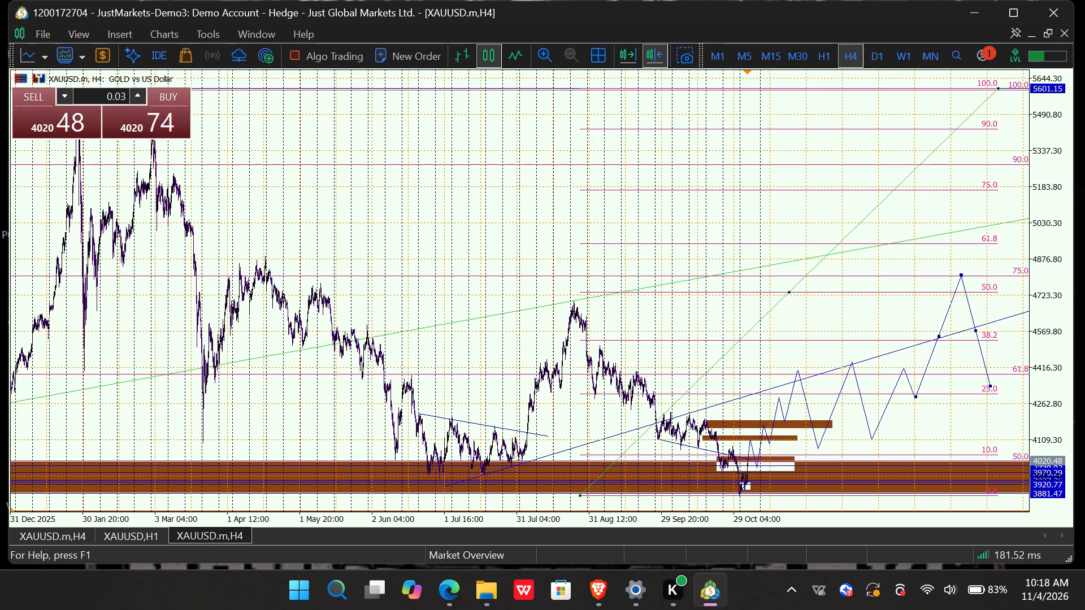
pyautogui.moveTo(989, 386); pyautogui.dragTo(1009, 324)
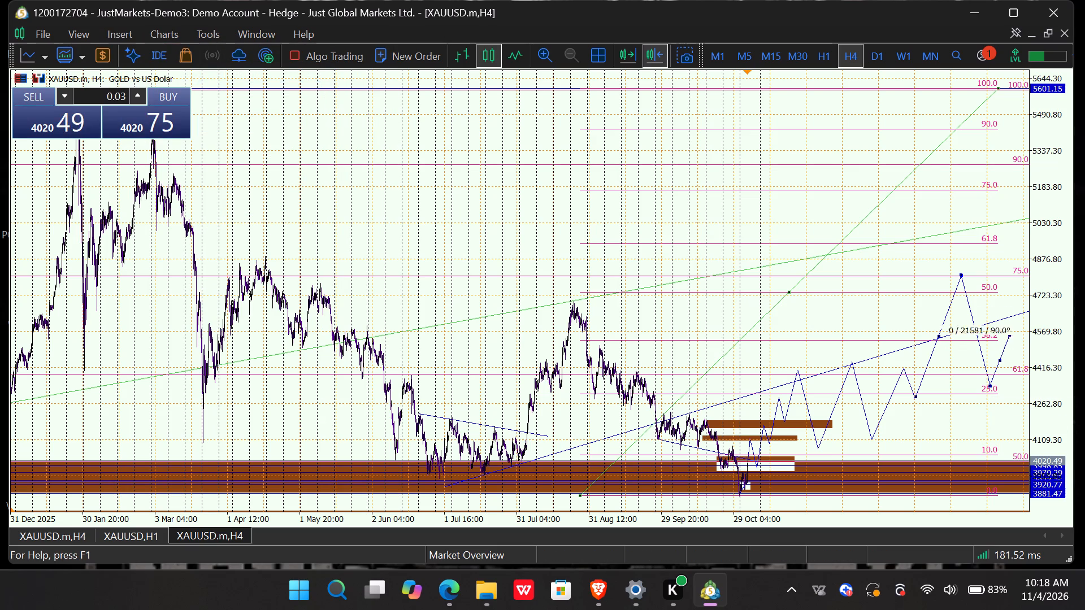
pyautogui.moveTo(1009, 324); pyautogui.dragTo(1016, 268)
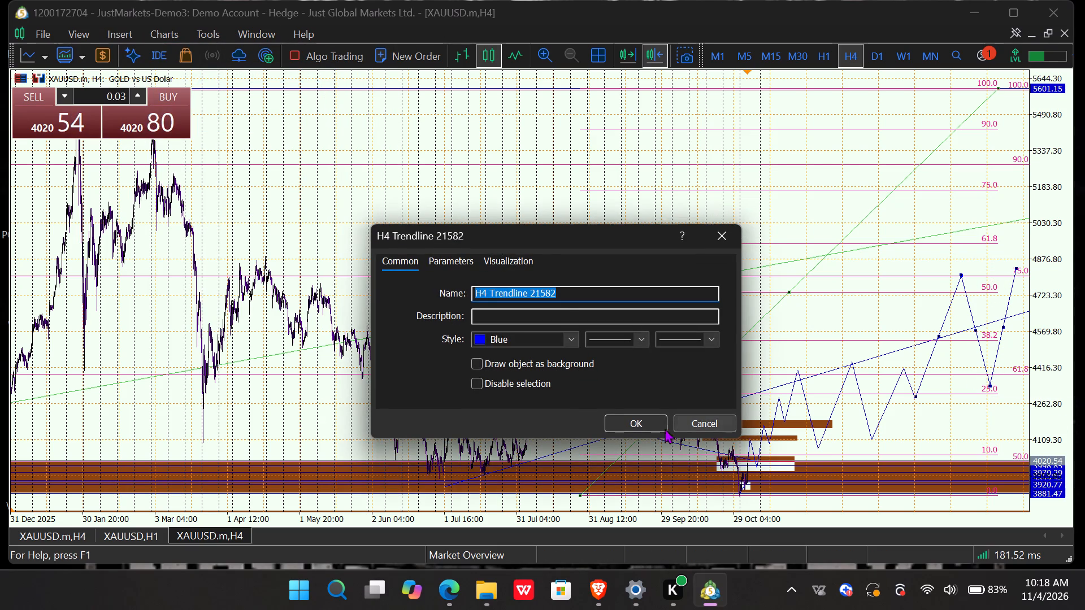
pyautogui.click(652, 429)
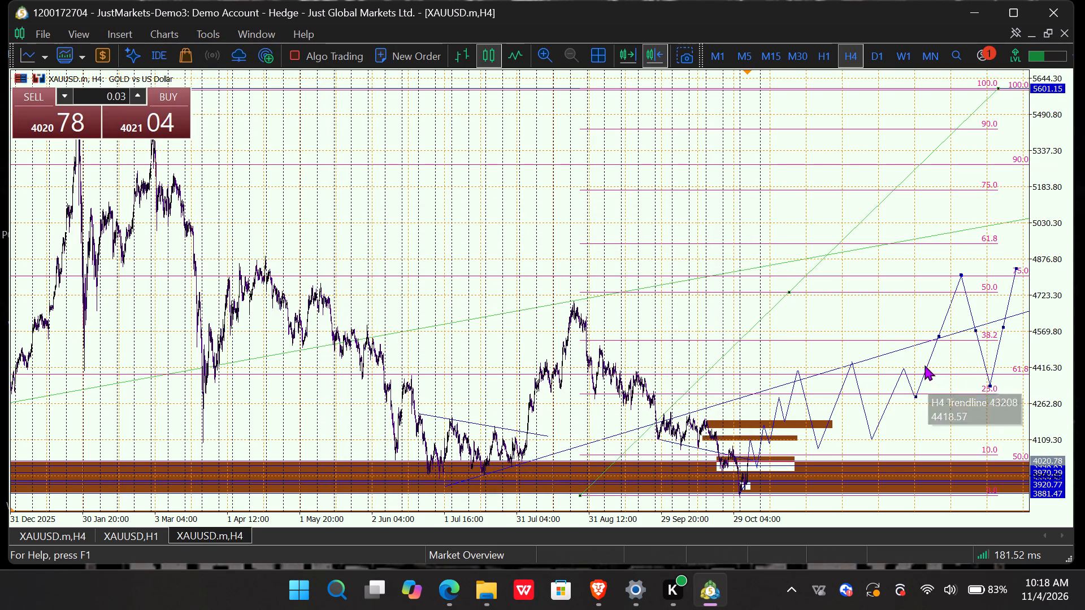
# Deselect the last three zigzag trendlines and the new Fibonacci retracement.
pyautogui.click(925, 365)
pyautogui.click(785, 290)
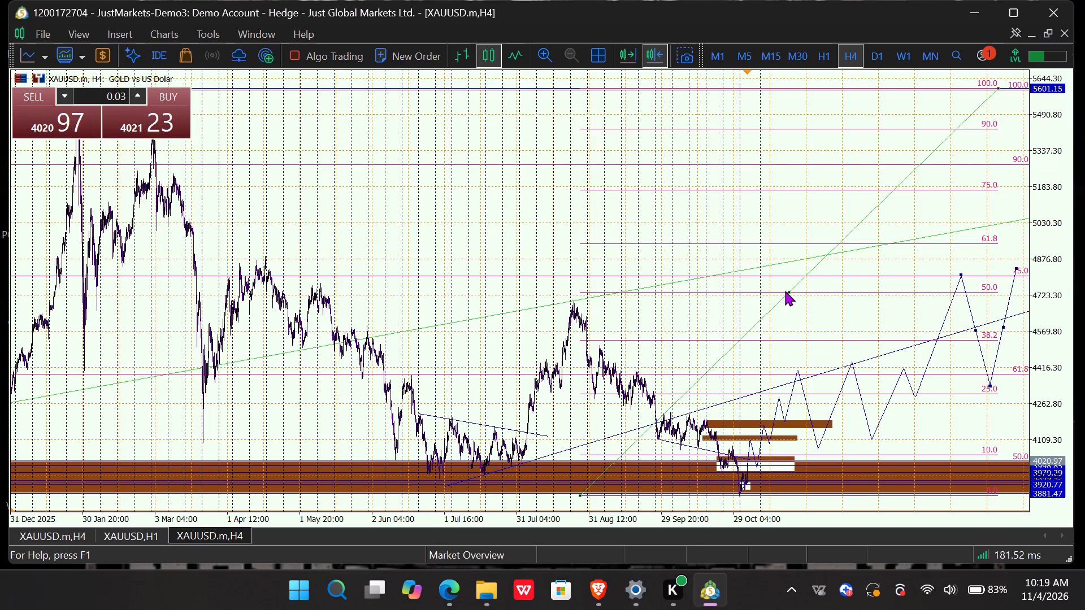
pyautogui.click(980, 354)
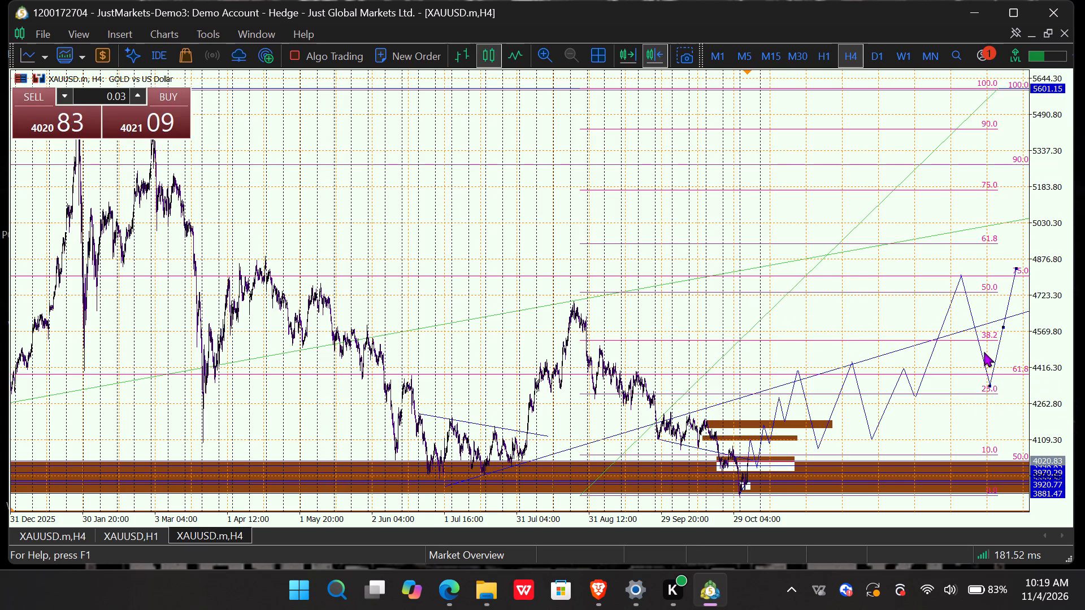
pyautogui.click(995, 352)
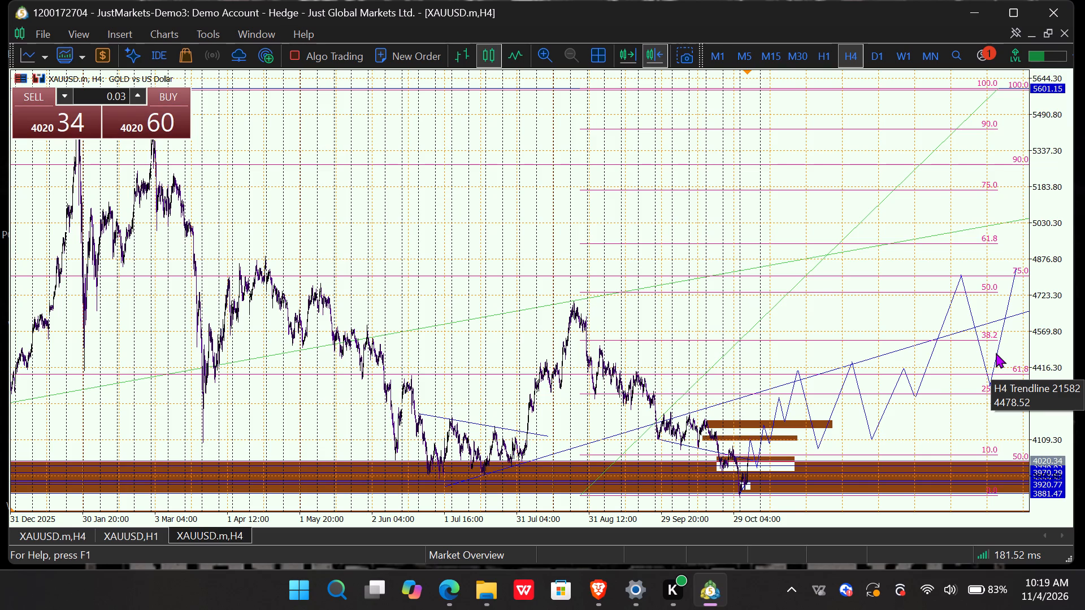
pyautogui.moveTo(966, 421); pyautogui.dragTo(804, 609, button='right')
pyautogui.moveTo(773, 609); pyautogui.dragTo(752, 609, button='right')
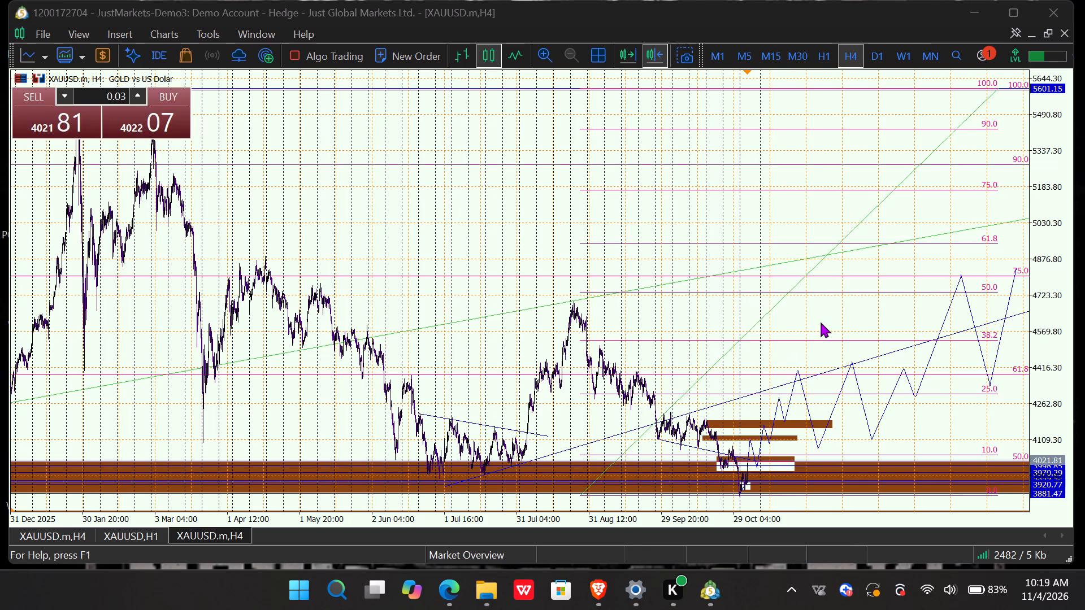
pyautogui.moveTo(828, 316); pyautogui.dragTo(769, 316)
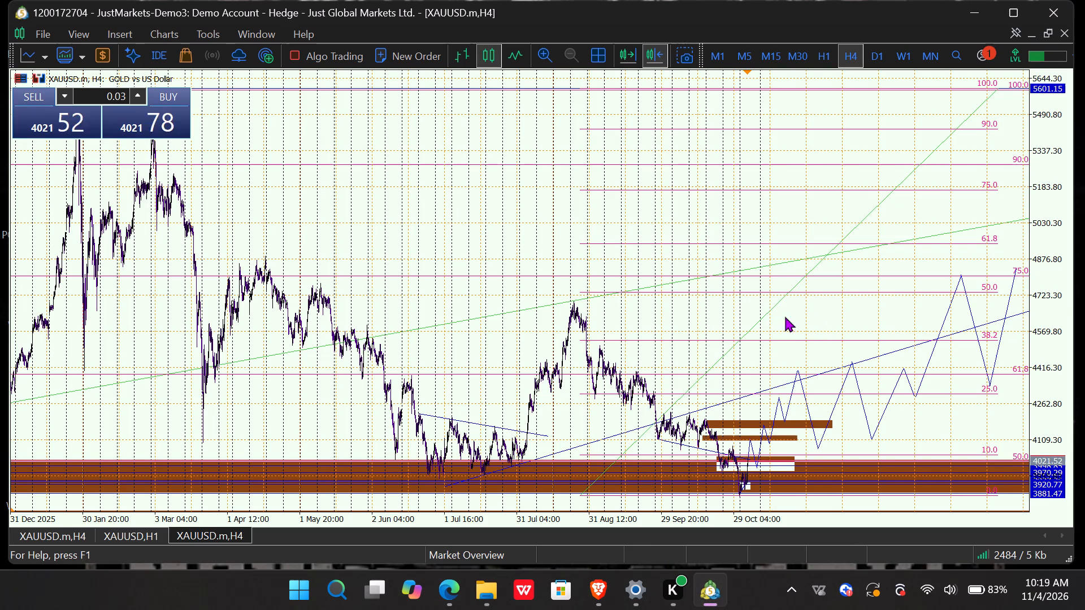
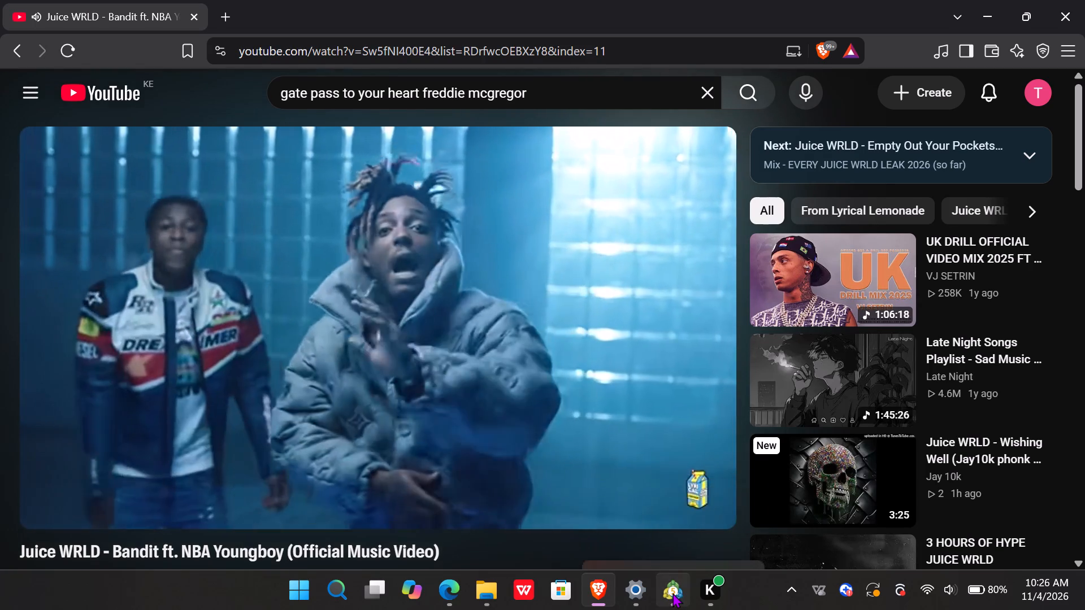
# Switch back to MetaTrader 5 and examine the XAUUSD.m H4 chart's recent candles and the start of the zigzag projection.
pyautogui.click(672, 592)
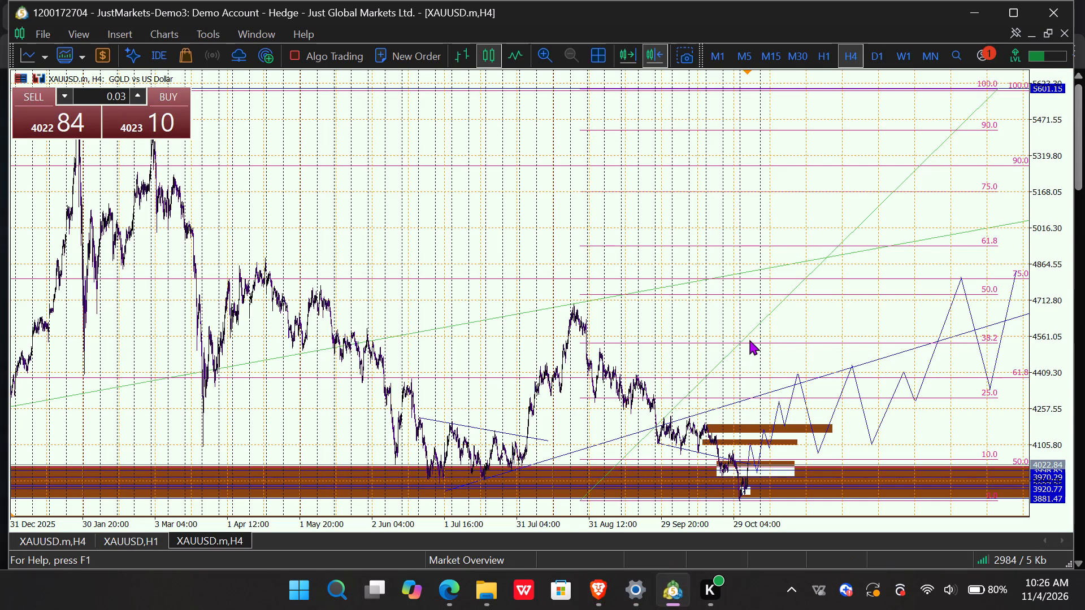
pyautogui.keyDown('ctrl'); pyautogui.scroll(2, 749, 339); pyautogui.keyUp('ctrl')
pyautogui.keyDown('ctrl'); pyautogui.scroll(-4, 749, 339); pyautogui.keyUp('ctrl')
pyautogui.keyDown('ctrl'); pyautogui.scroll(2, 749, 339); pyautogui.keyUp('ctrl')
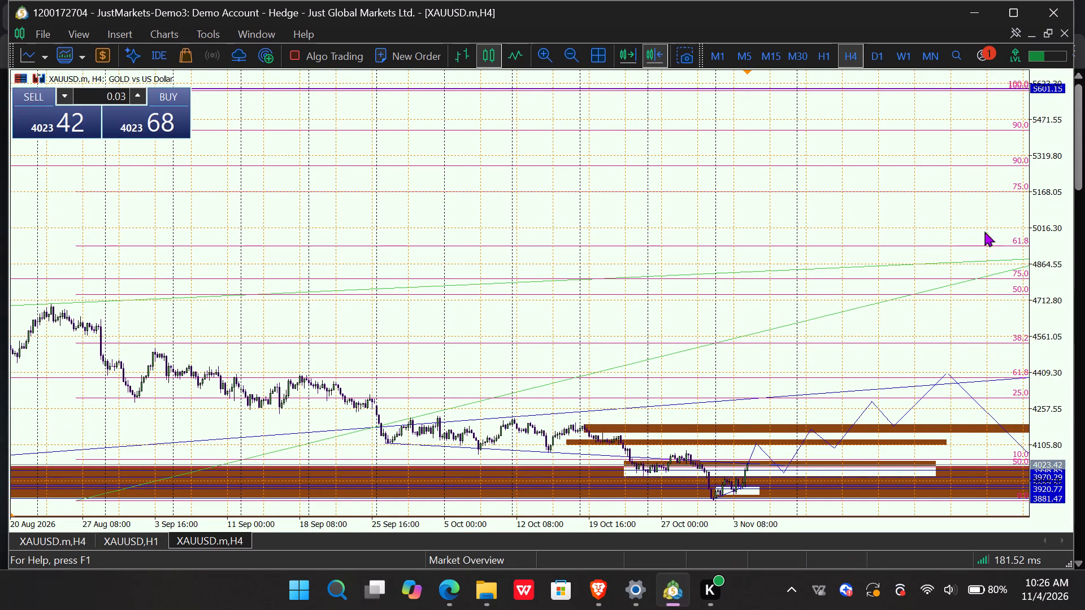
pyautogui.moveTo(1049, 356); pyautogui.dragTo(1021, 188)
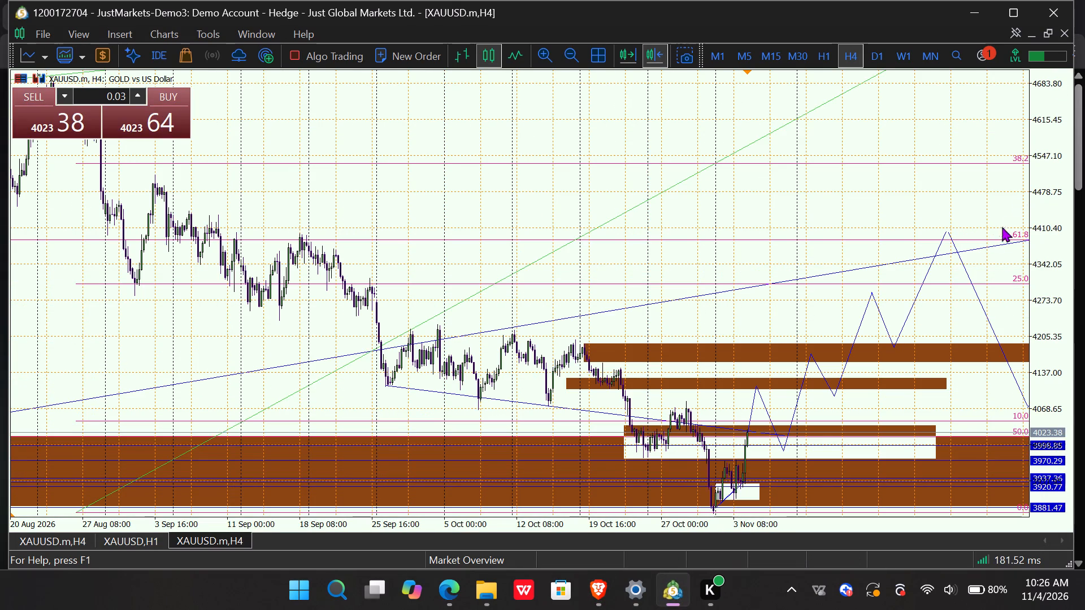
pyautogui.moveTo(837, 217); pyautogui.dragTo(663, 185)
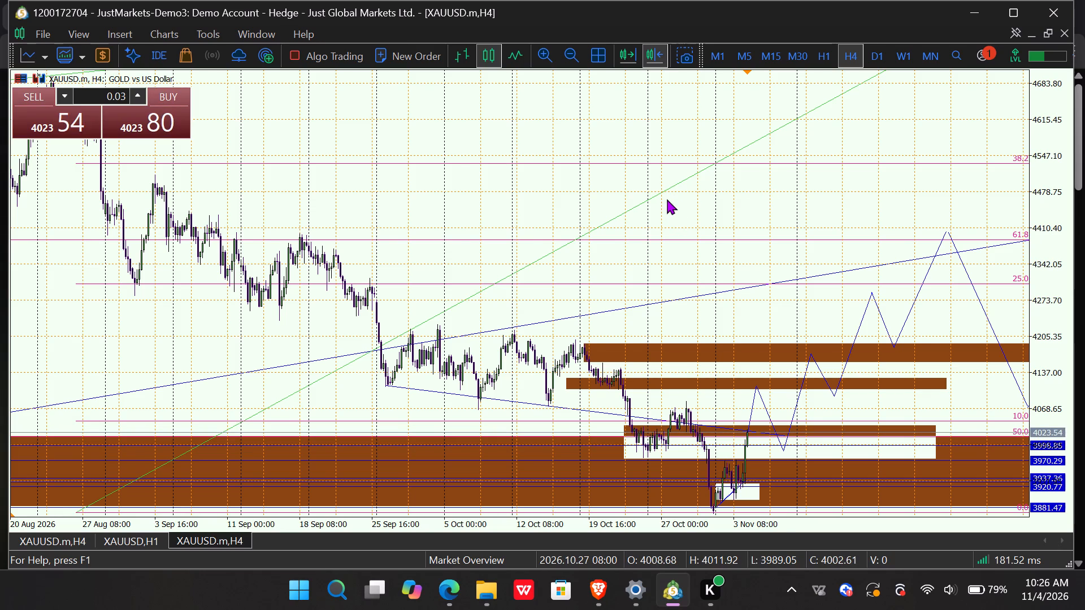
pyautogui.moveTo(832, 204); pyautogui.dragTo(756, 206)
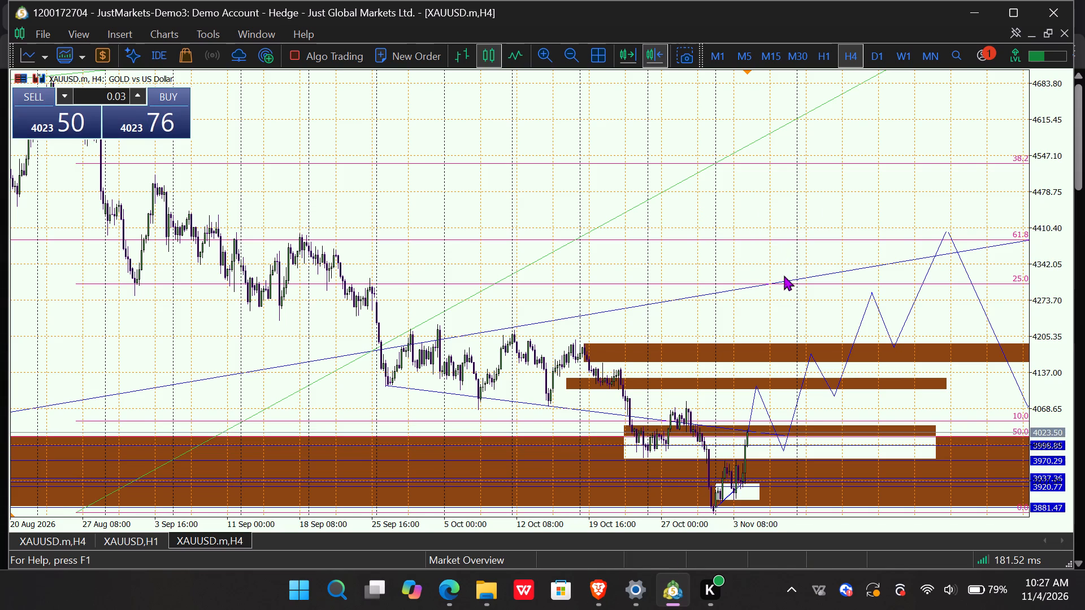
pyautogui.moveTo(785, 277); pyautogui.dragTo(515, 281)
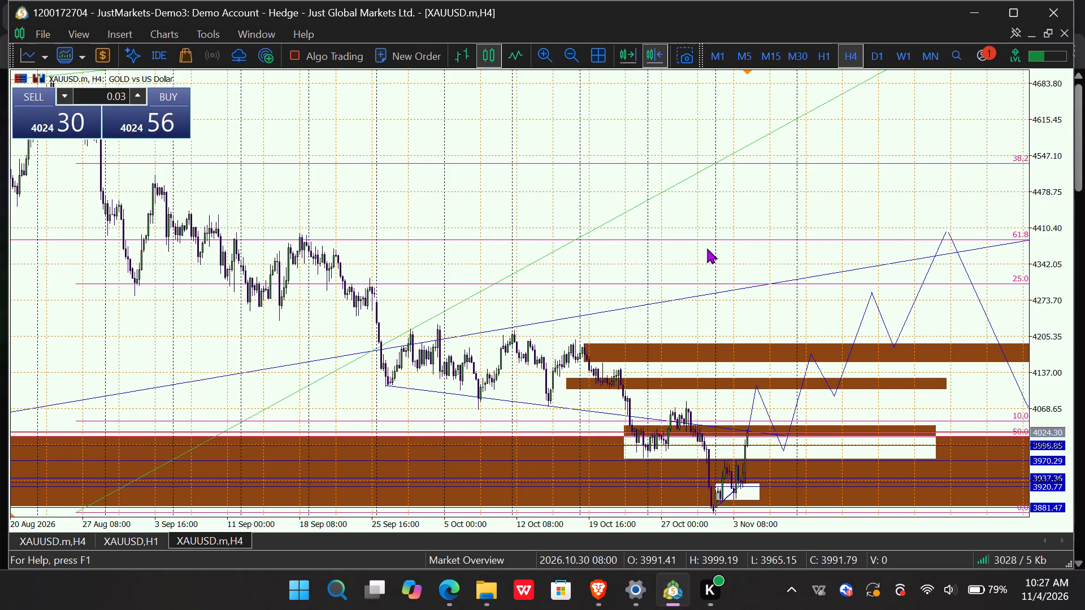
# Switch the XAUUSD.m chart to the H1 timeframe and examine the latest candles around the 4 November price rise.
pyautogui.click(823, 58)
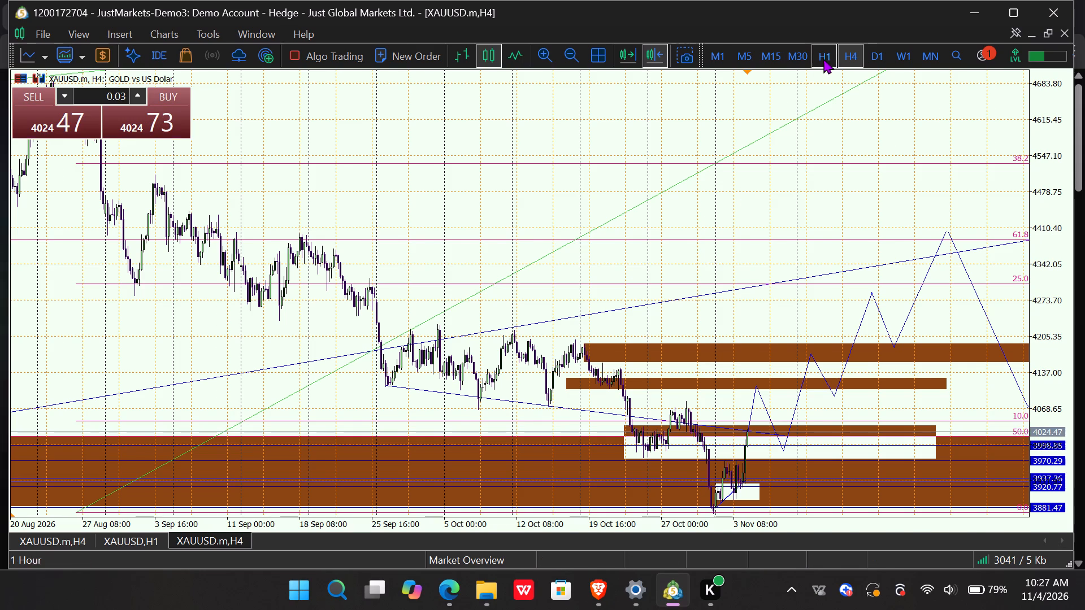
pyautogui.moveTo(822, 152); pyautogui.dragTo(3, 112)
pyautogui.moveTo(719, 273); pyautogui.dragTo(145, 213)
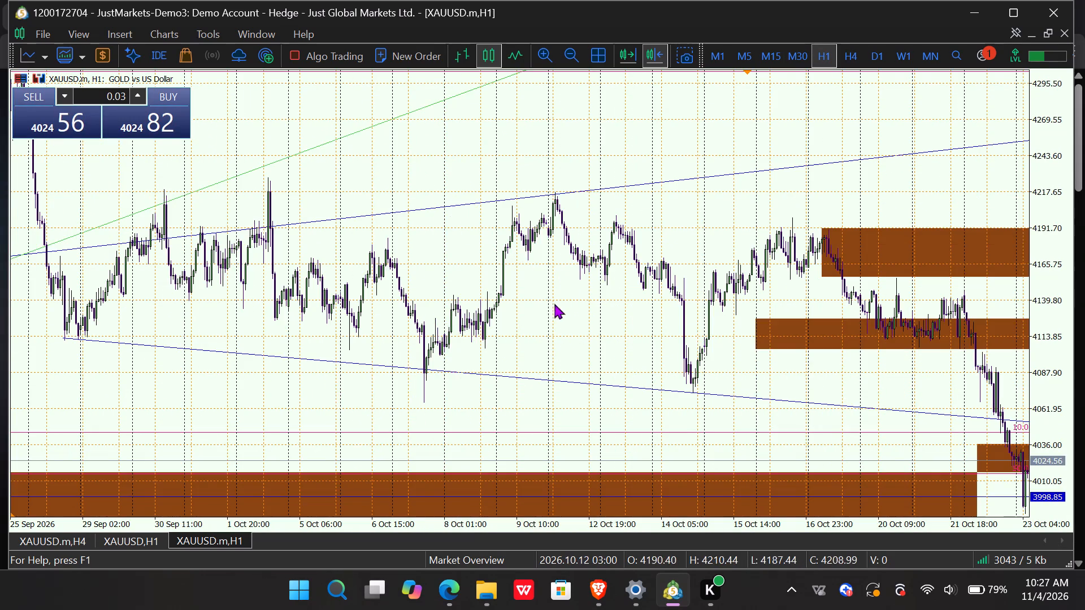
pyautogui.moveTo(555, 303); pyautogui.dragTo(100, 231)
pyautogui.moveTo(450, 273); pyautogui.dragTo(0, 216)
pyautogui.moveTo(604, 212); pyautogui.dragTo(530, 213)
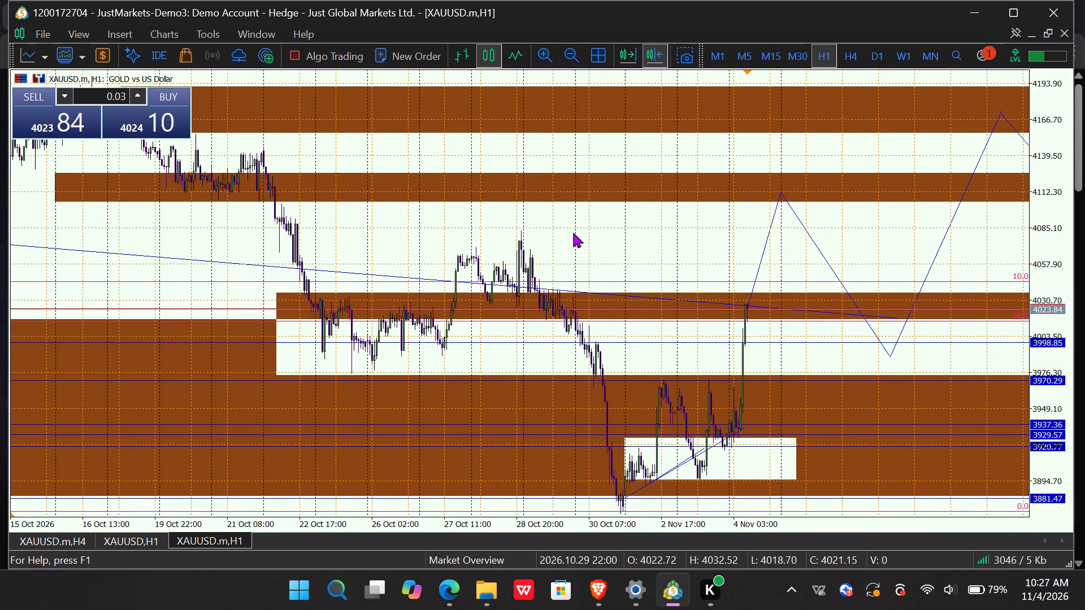
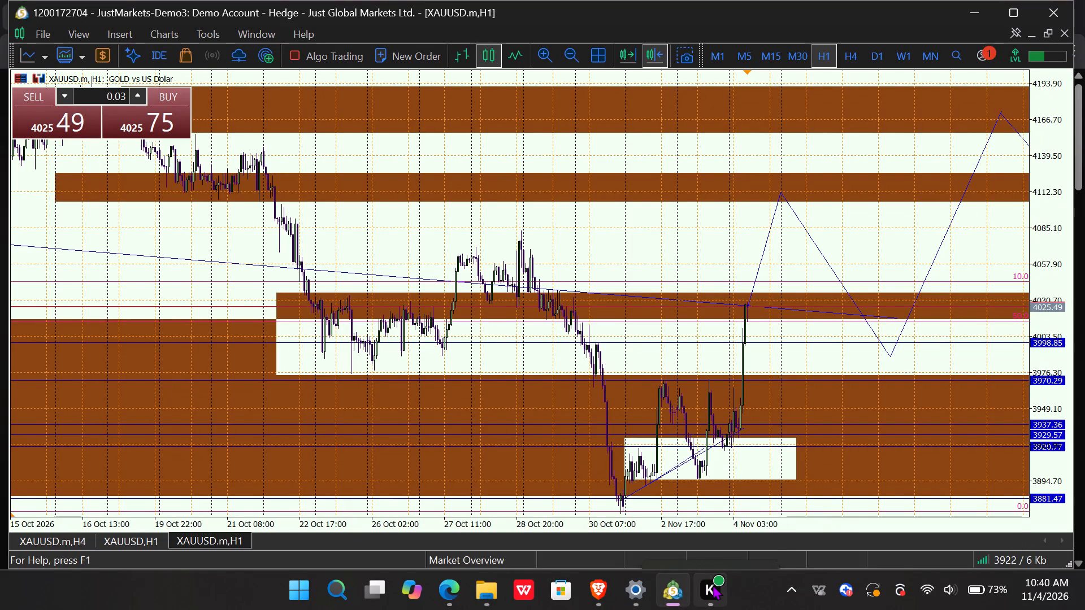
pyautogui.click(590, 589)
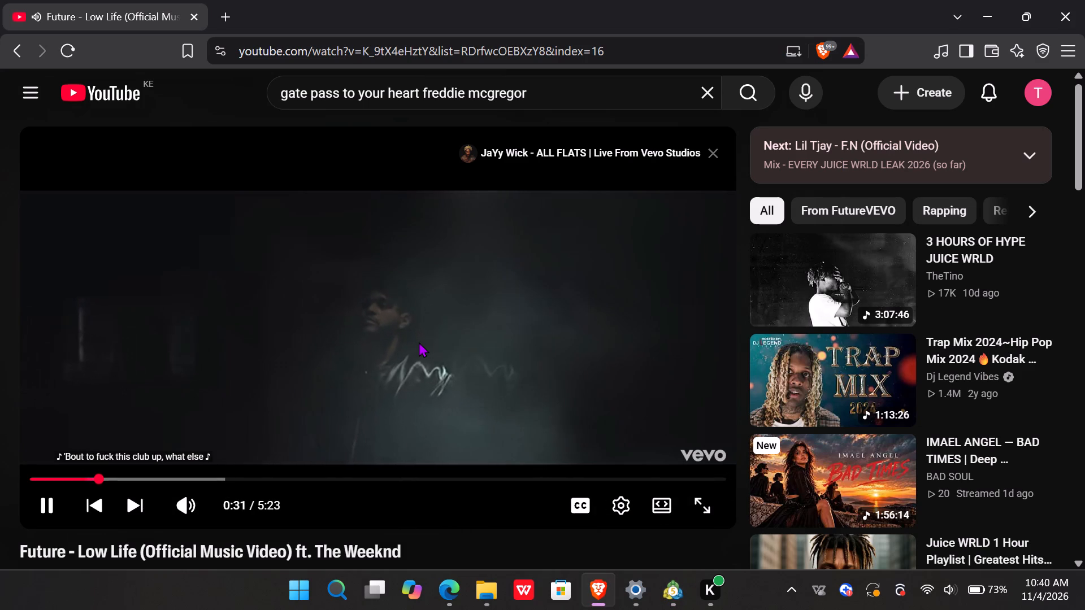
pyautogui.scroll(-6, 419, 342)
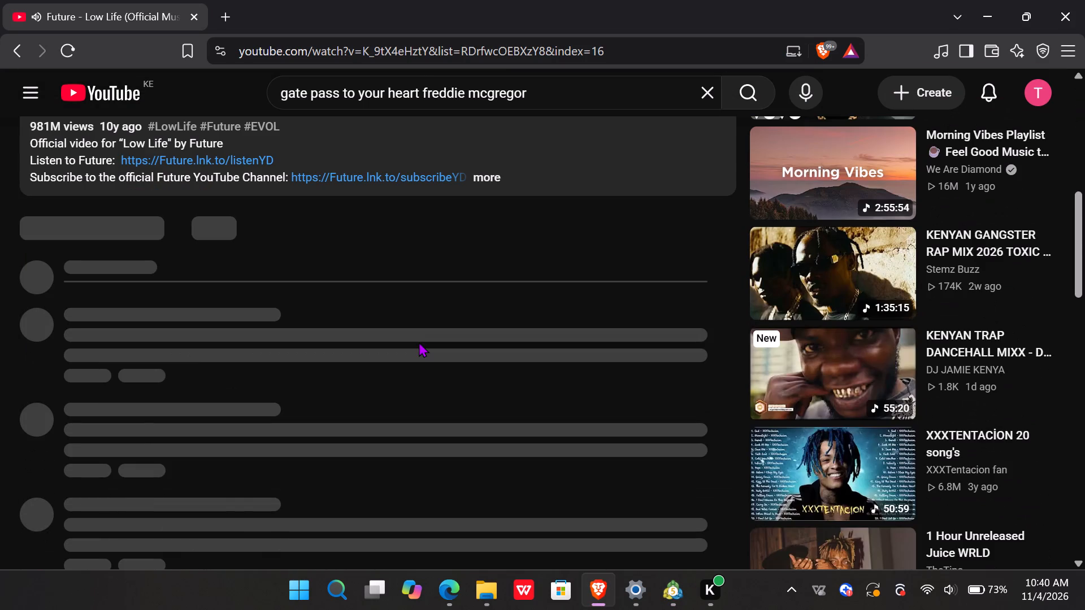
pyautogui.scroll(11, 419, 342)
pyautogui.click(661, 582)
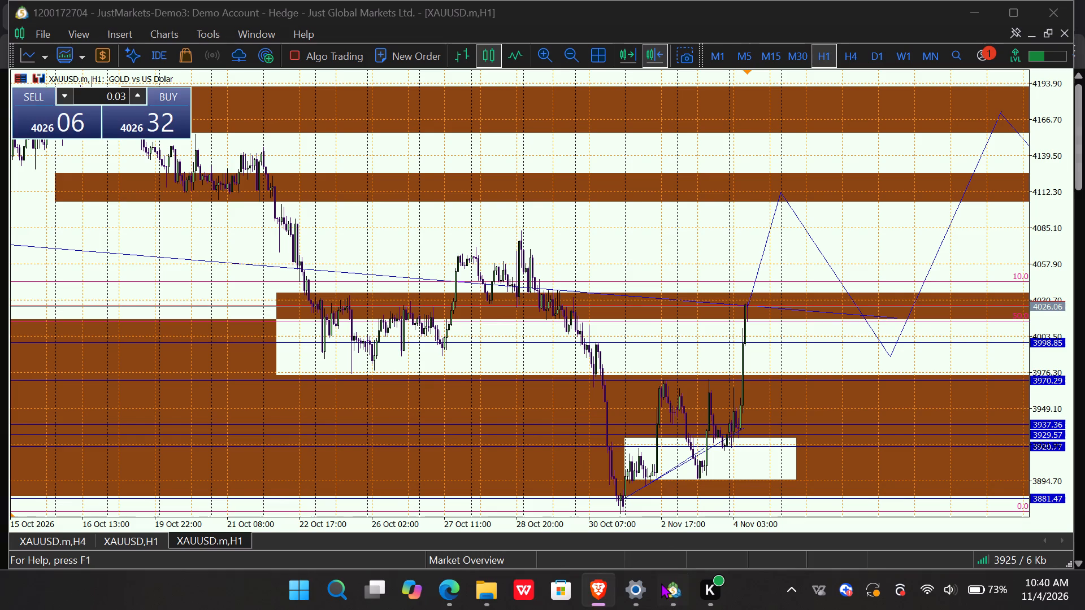
# Examine the XAUUSD.m H1 chart's price action from the 30 October low to the 4 November rise and the start of the projection.
pyautogui.moveTo(731, 341); pyautogui.dragTo(773, 354)
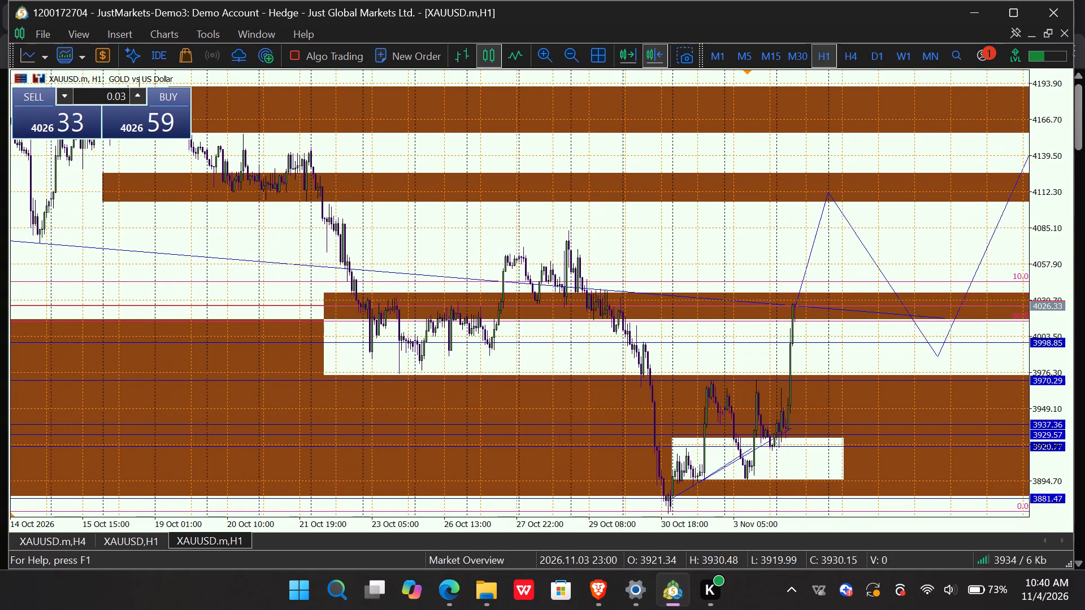
pyautogui.moveTo(773, 354); pyautogui.dragTo(792, 354)
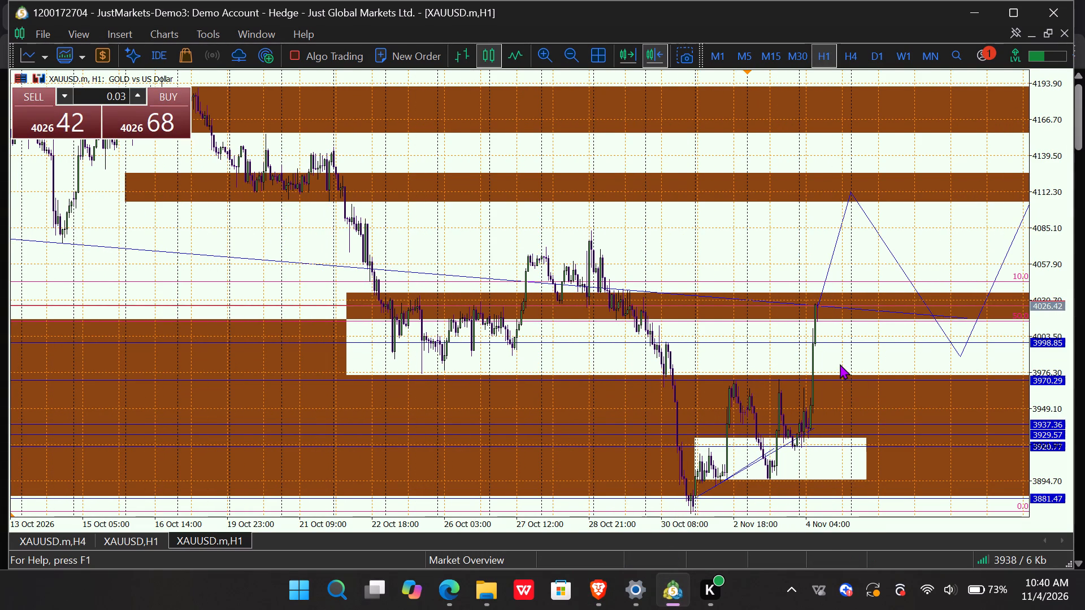
pyautogui.moveTo(832, 366); pyautogui.dragTo(624, 335)
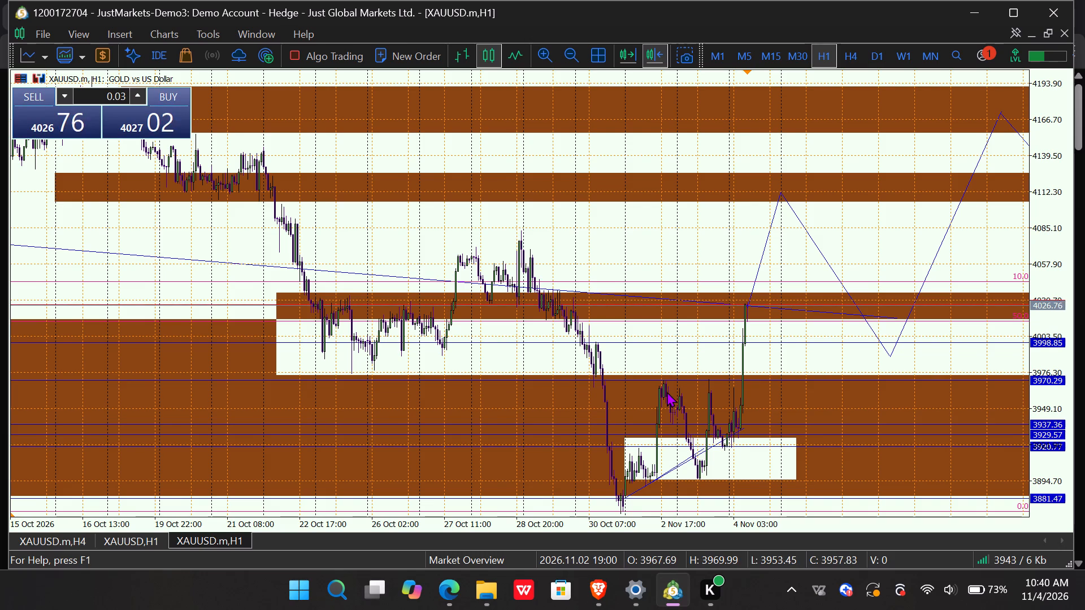
pyautogui.moveTo(682, 352); pyautogui.dragTo(609, 367)
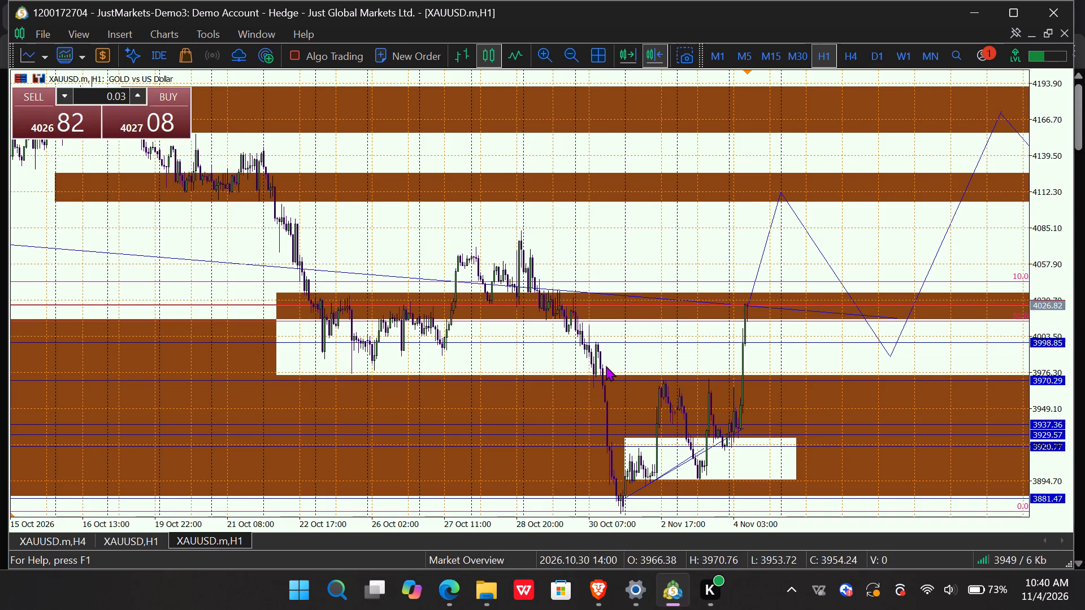
pyautogui.moveTo(632, 361); pyautogui.dragTo(623, 342)
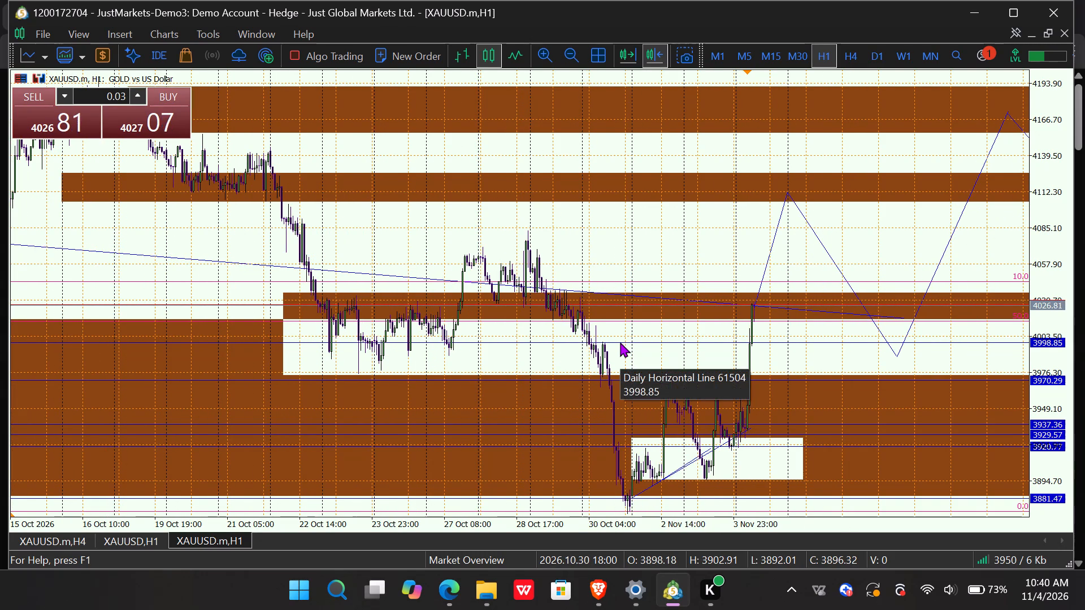